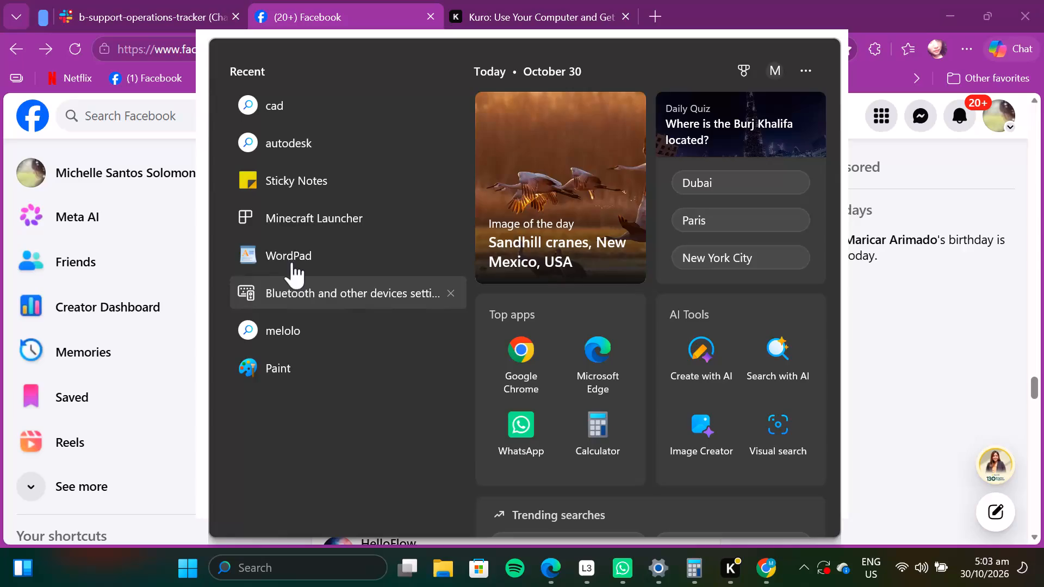
Launch Google Chrome from the top apps.
click(524, 373)
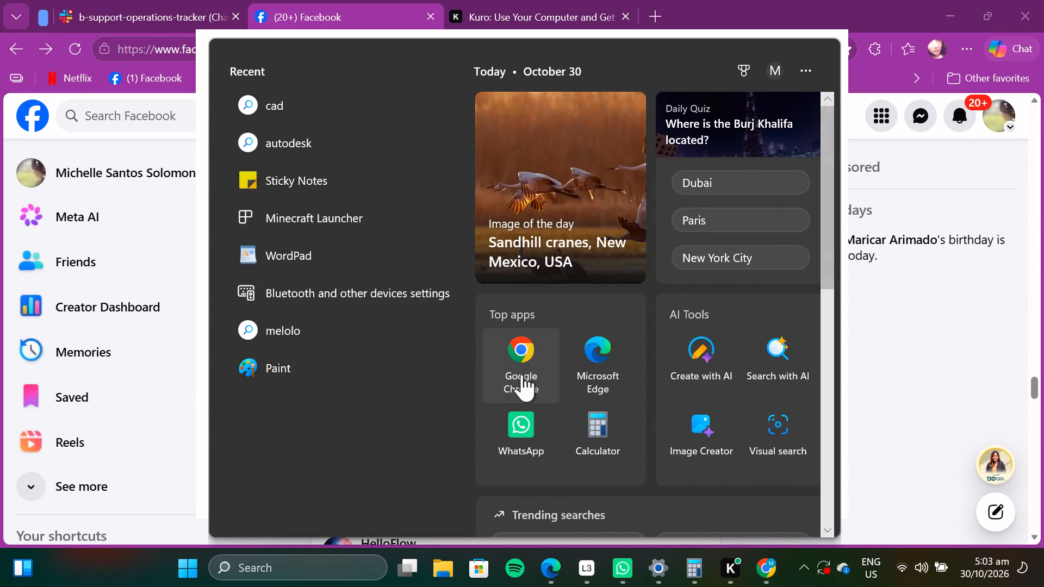
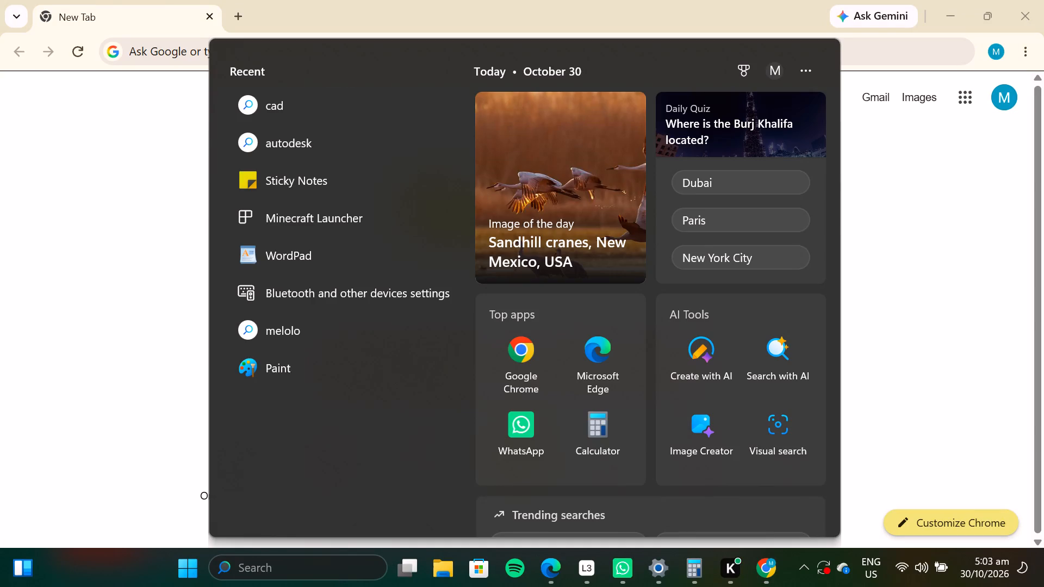
Launch Google Chrome again from the top apps with the shopeverly.shop profile marked with the letter E.
click(502, 365)
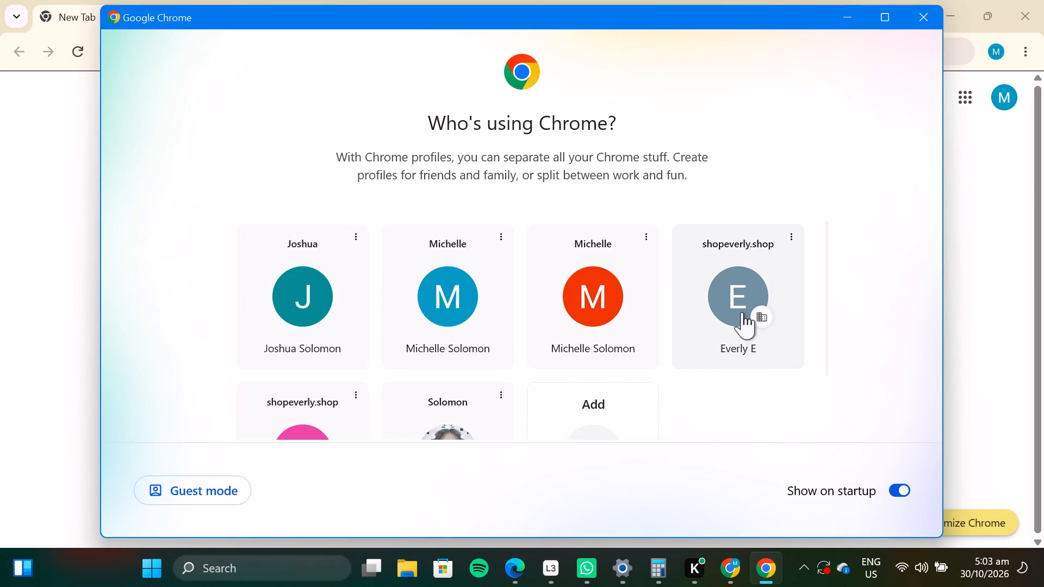
click(742, 312)
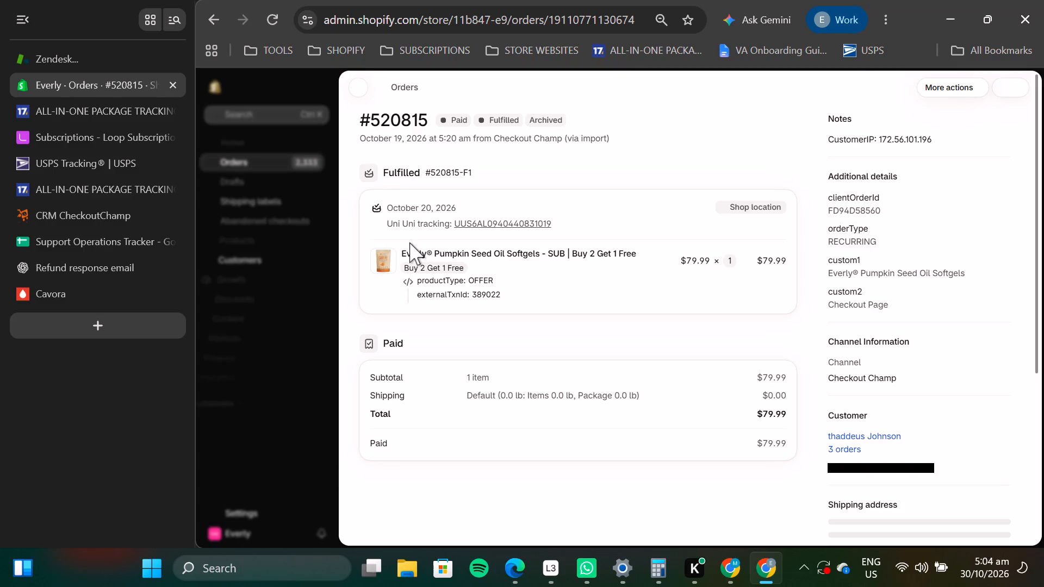
click(71, 54)
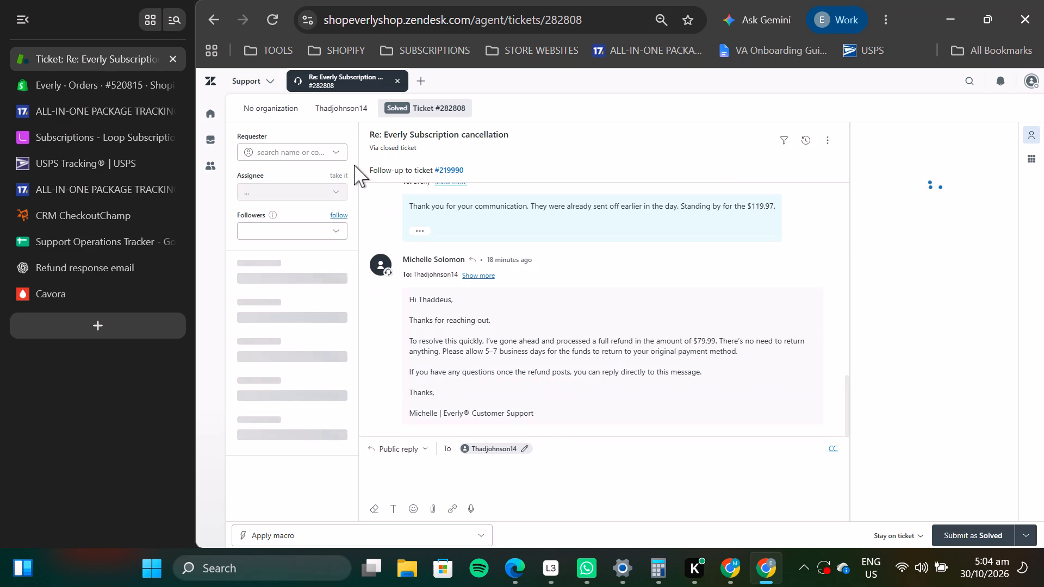
click(211, 141)
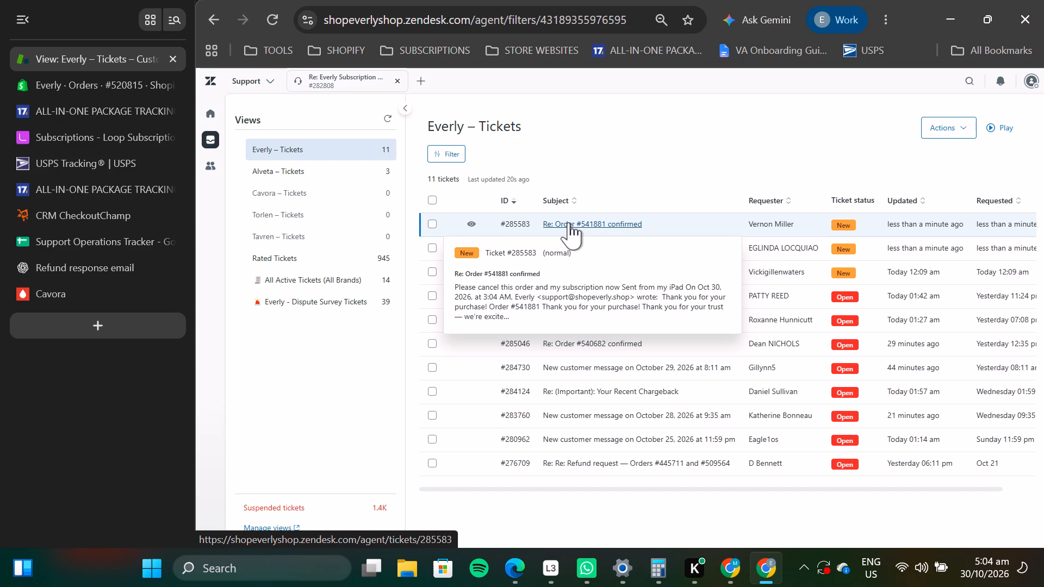
click(556, 250)
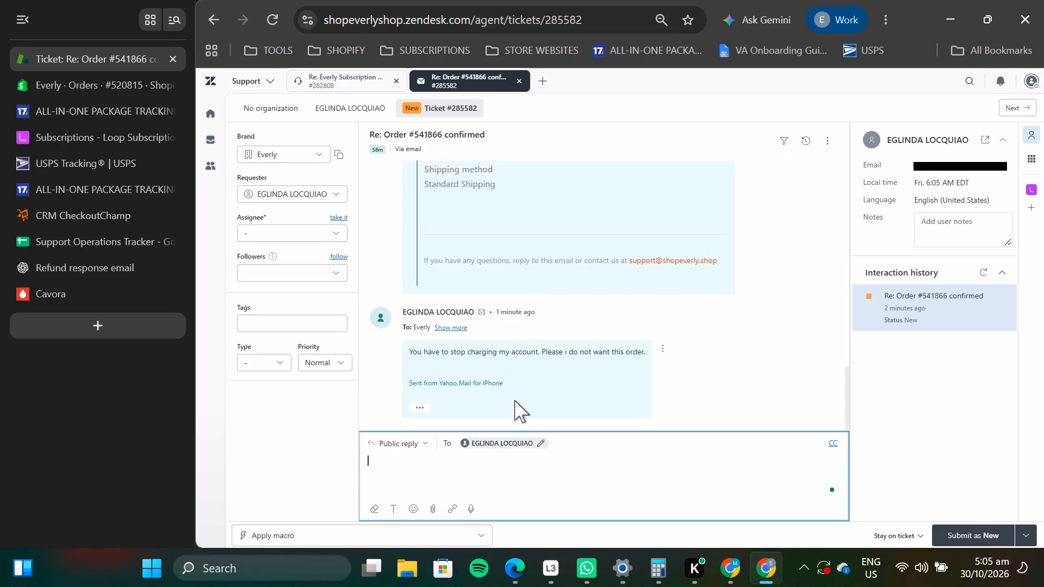
scroll(514, 400, up, 2)
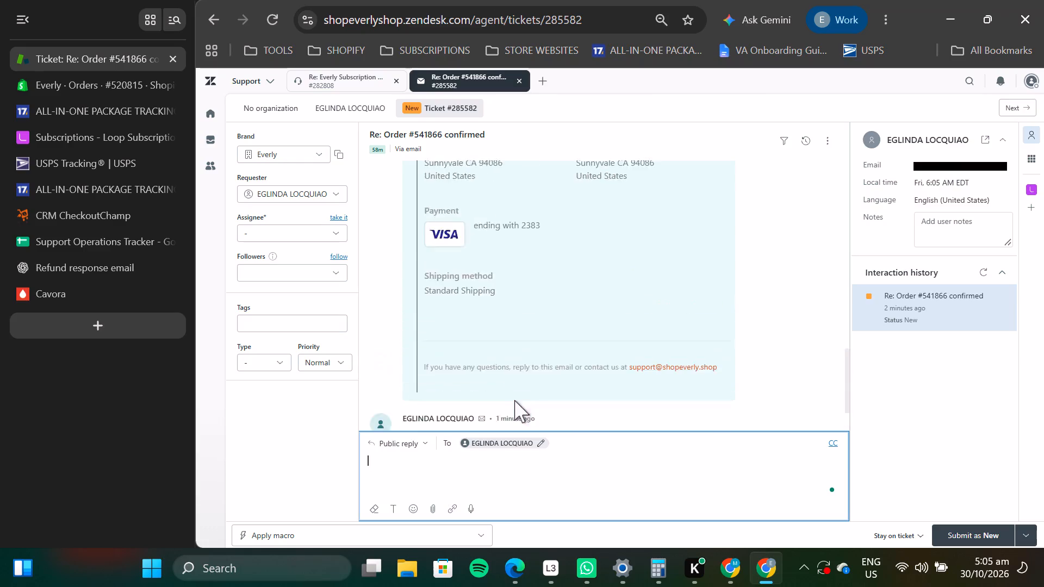
scroll(514, 400, up, 12)
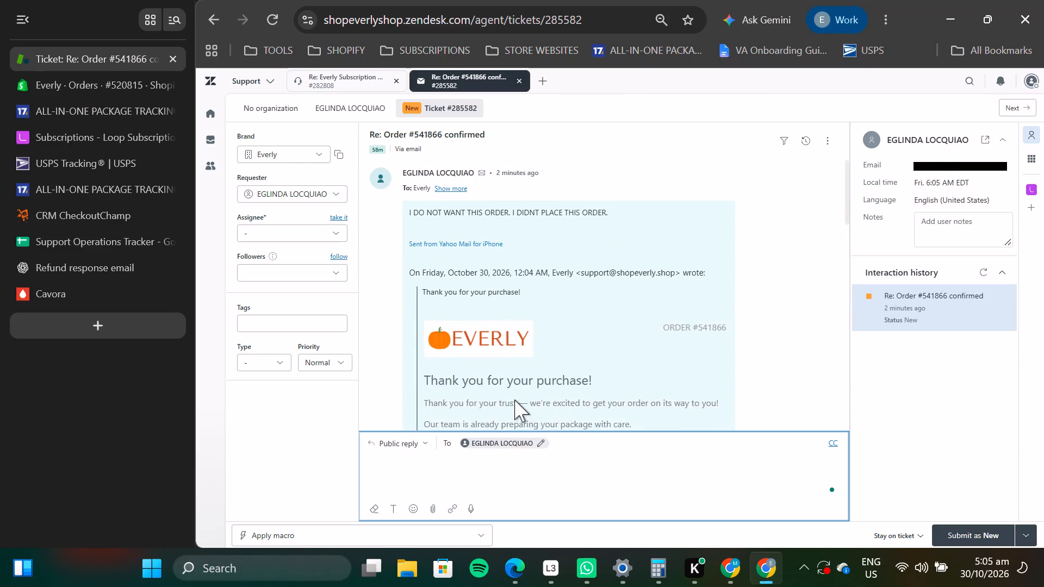
Apply the Subscription Cancellation [Step 2B - Explain Opt-In] ("I Didn't Order") macro and assign the ticket to yourself.
click(475, 537)
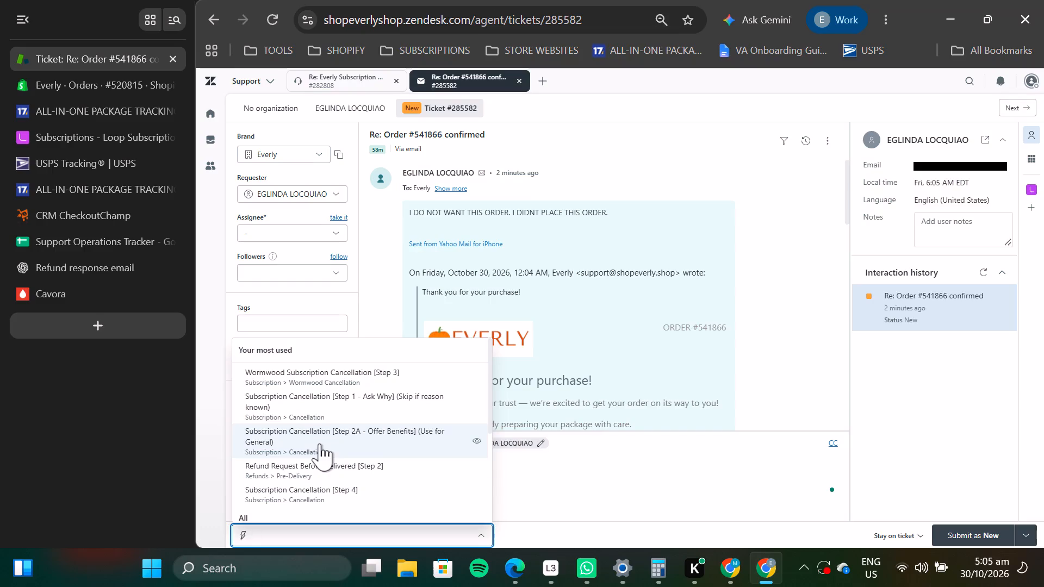
text(2b)
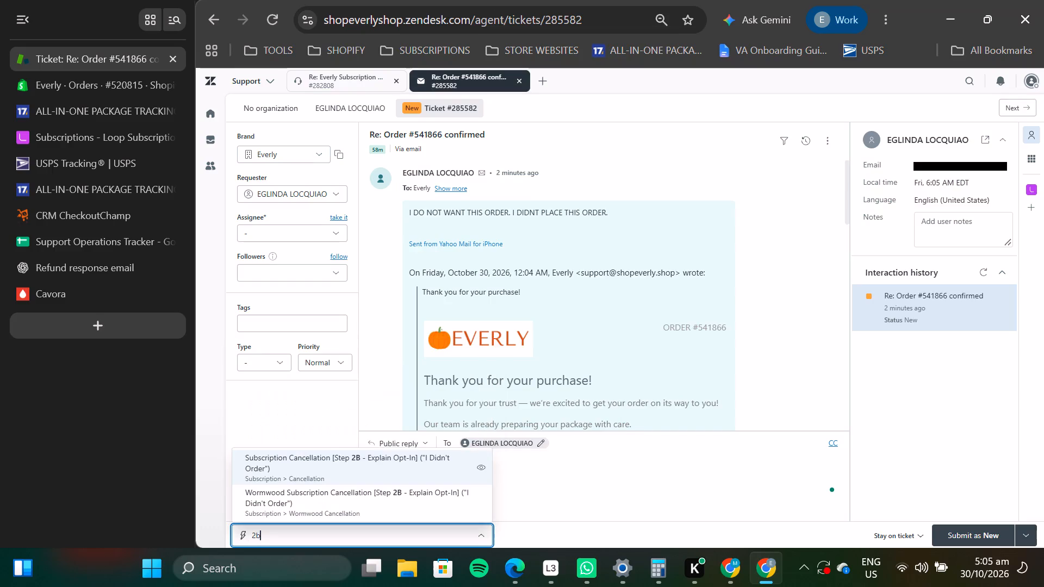
click(334, 459)
click(340, 217)
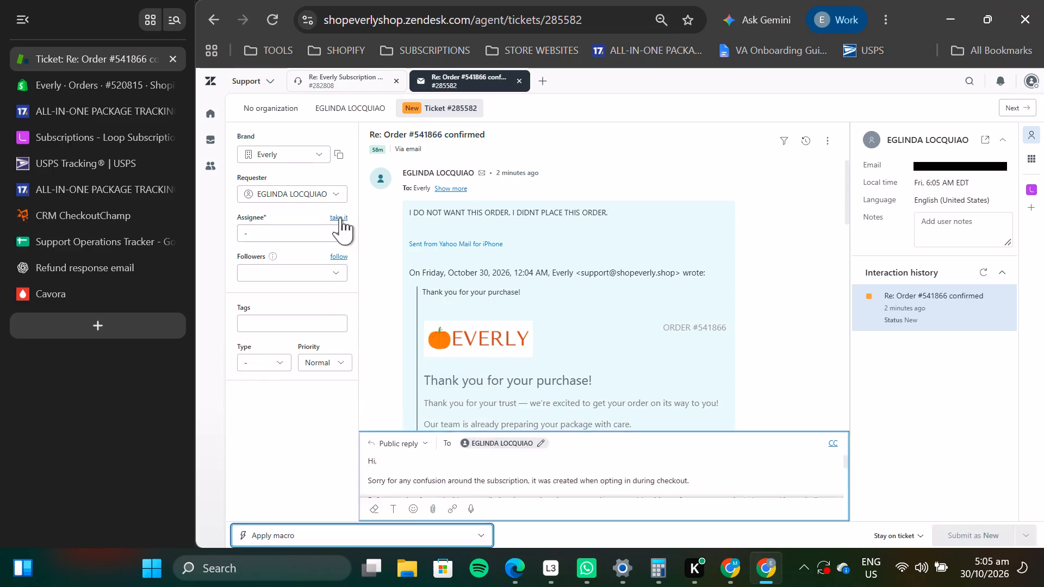
Personalise the reply's greeting to read "Hi Eglinda,".
scroll(579, 245, down, 4)
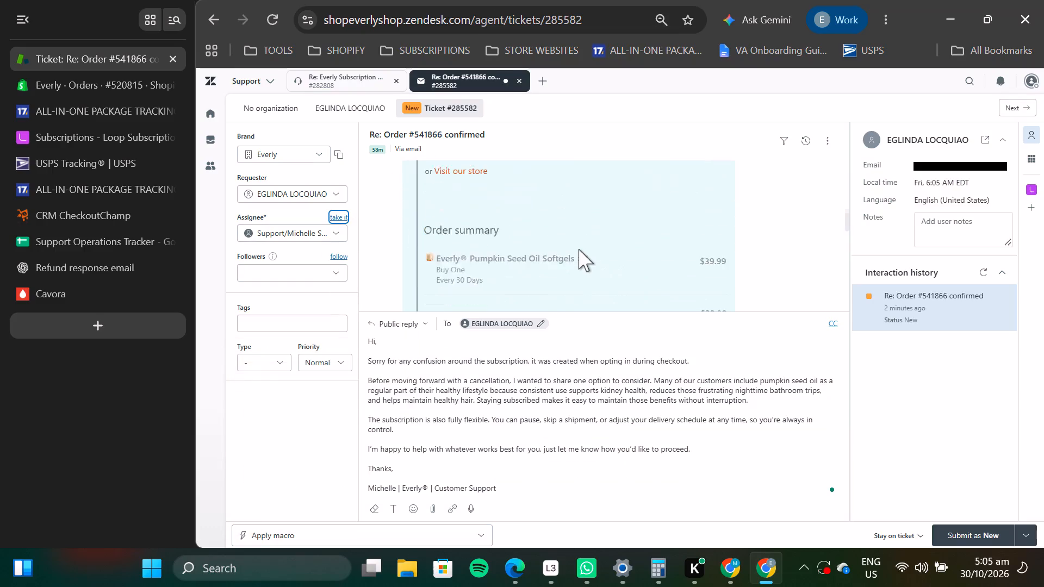
click(399, 340)
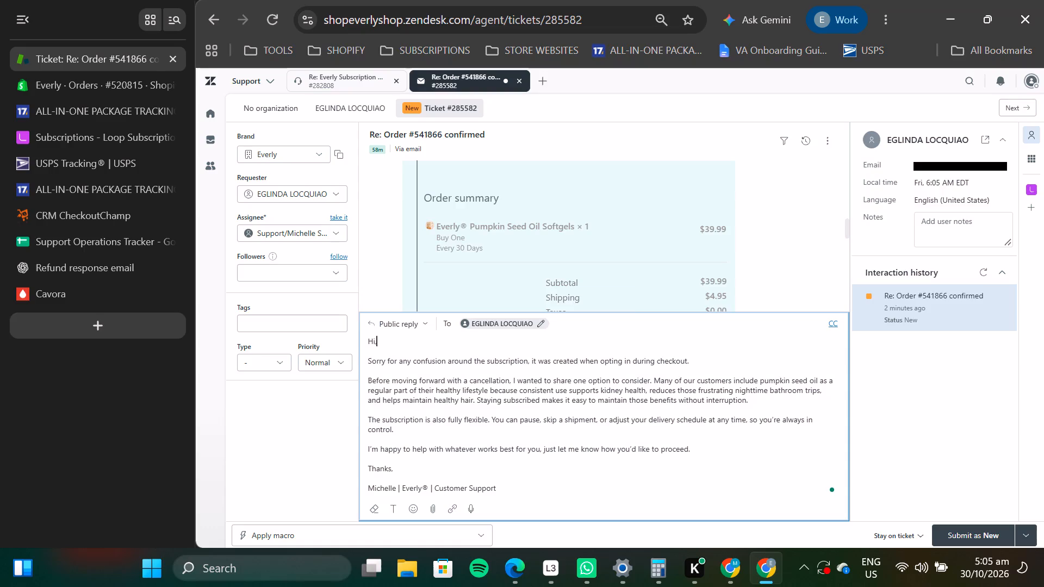
key(Left)
key(space)
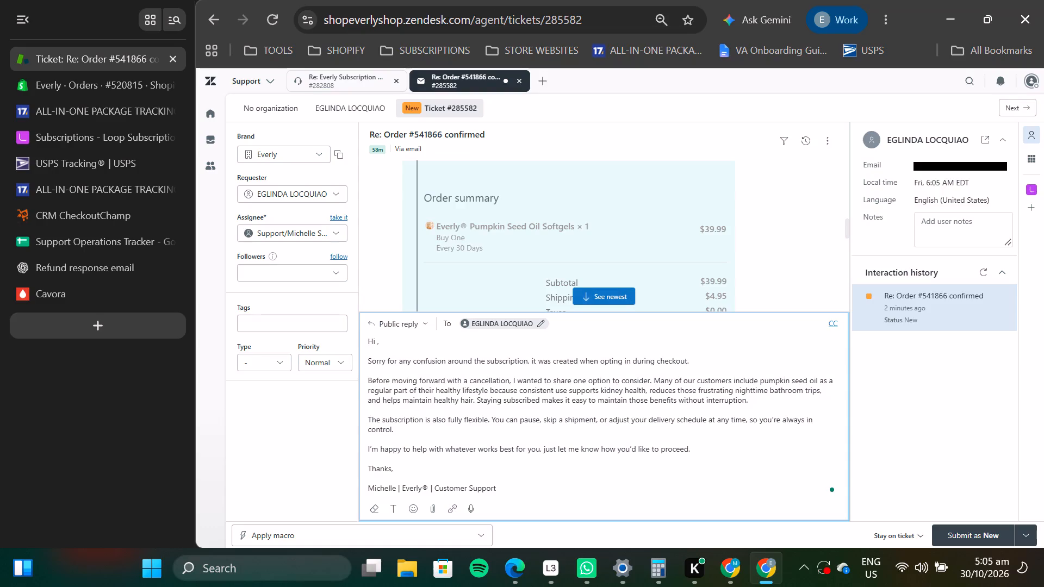
key(shift+e)
text(glinda)
Submit the public reply with the ticket status Solved, keeping the ticket assigned to yourself.
double_click(337, 216)
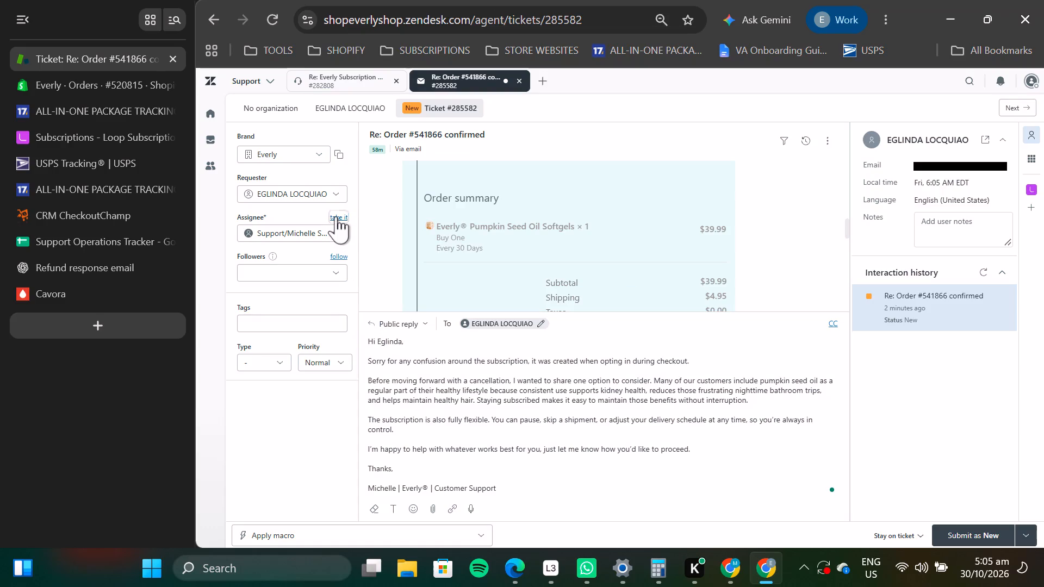
click(1028, 532)
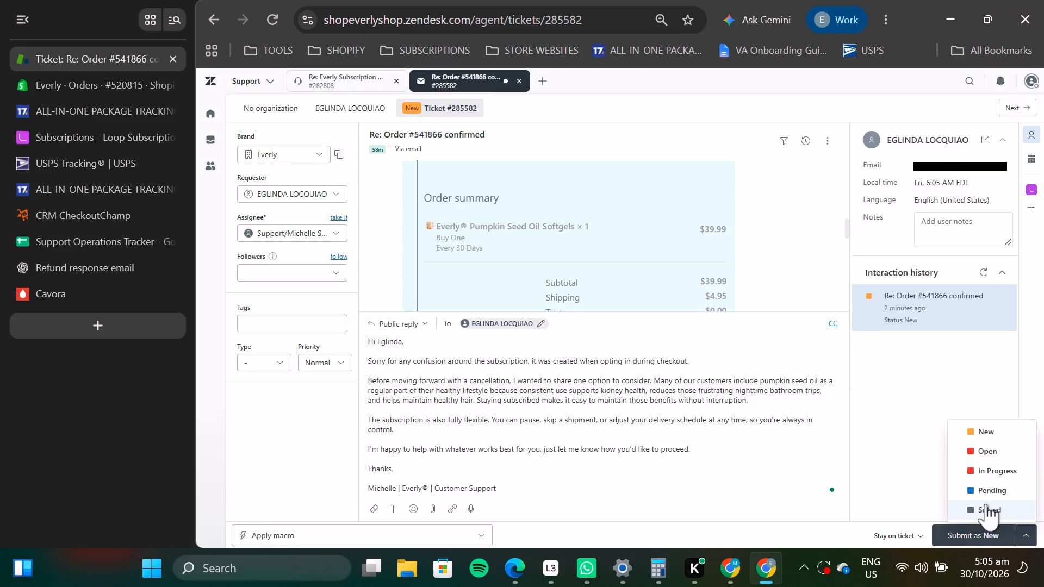
click(985, 504)
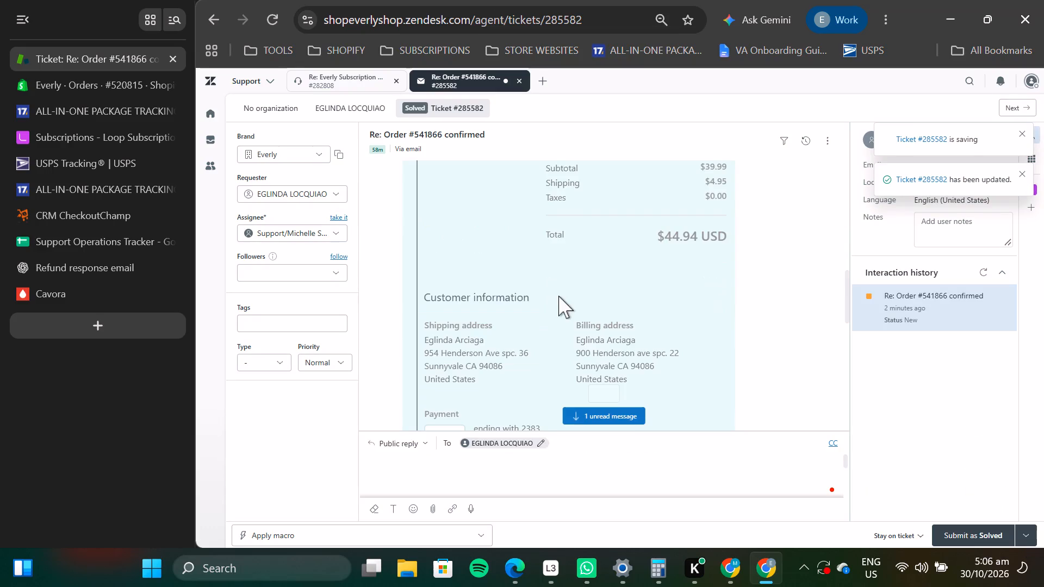
Return to the ticket views to pick another Everly ticket.
click(208, 138)
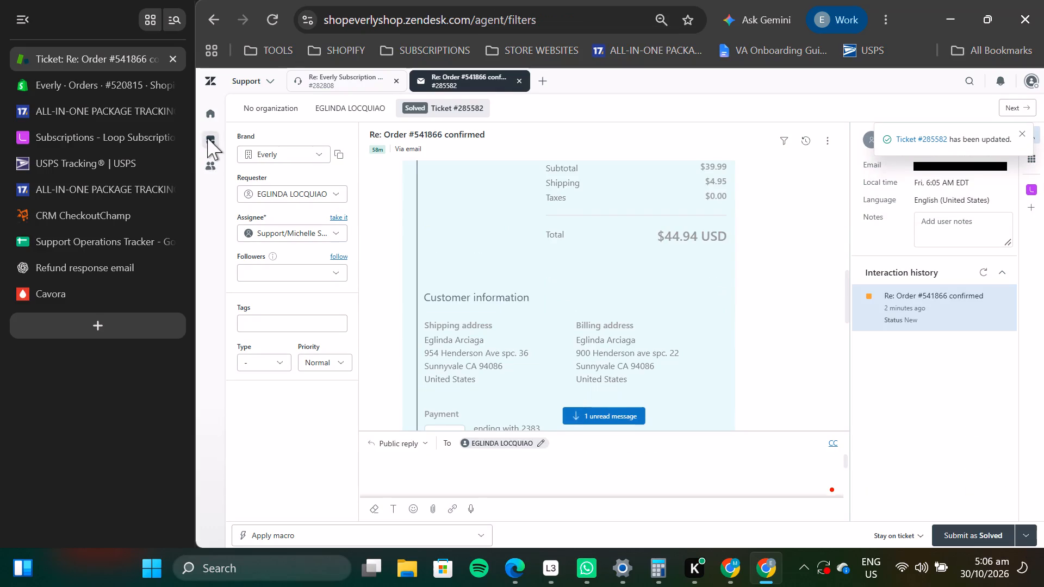
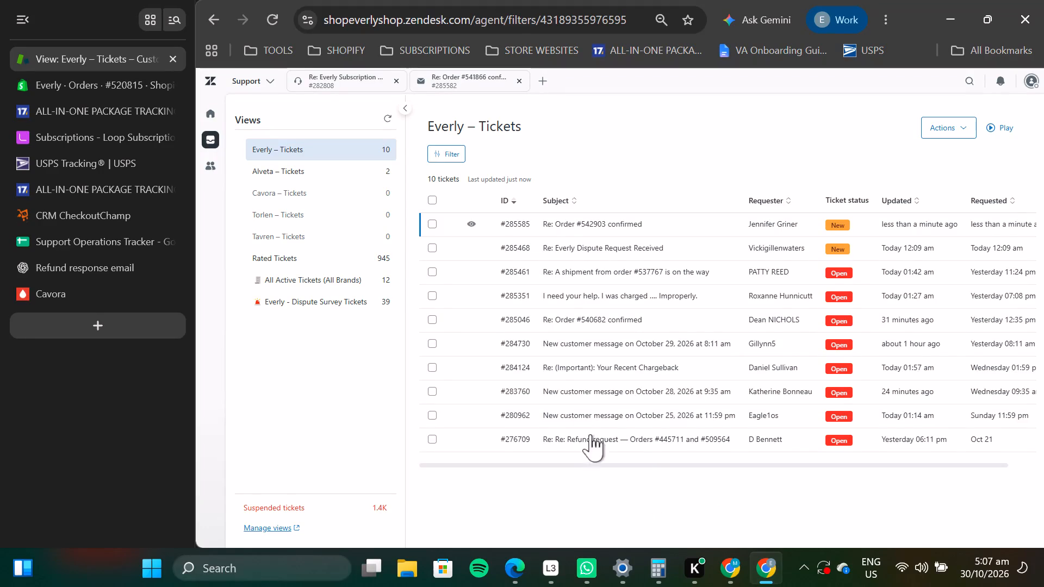
Open ticket #283760, the new customer message of October 28, 2026 at 9:35 am, from the Everly – Tickets view.
click(575, 391)
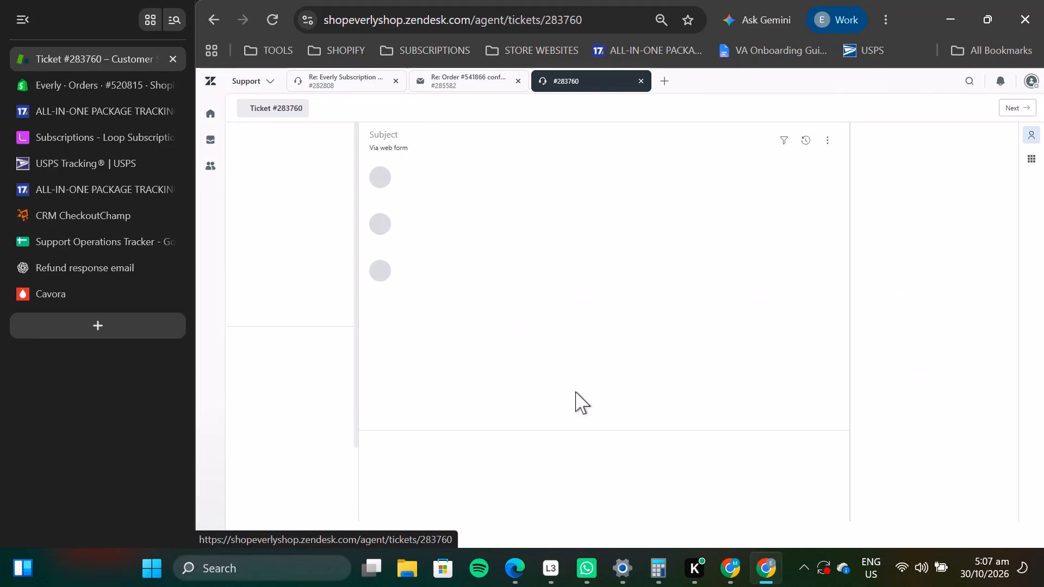
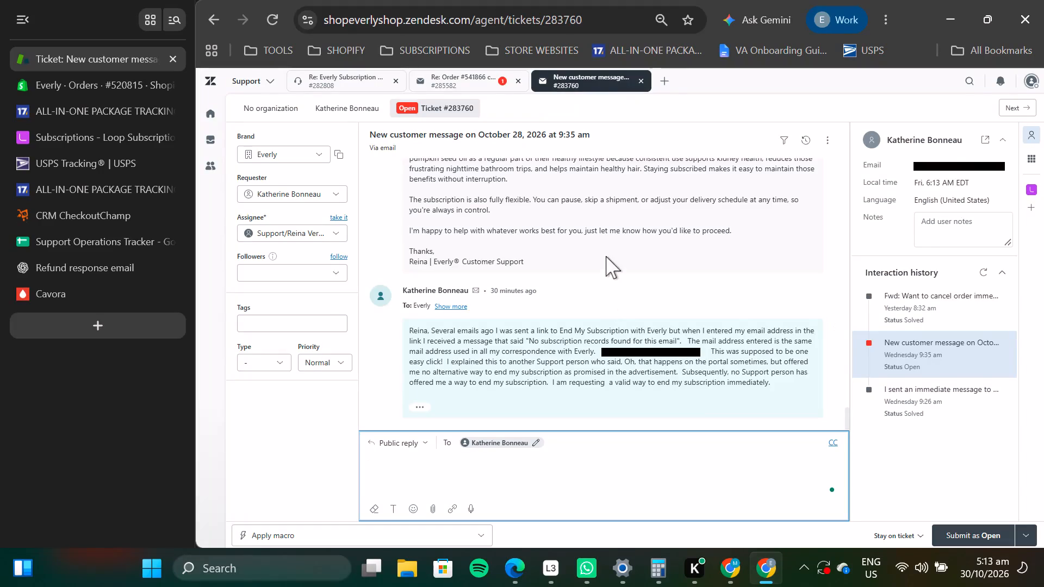
scroll(606, 258, down, 2)
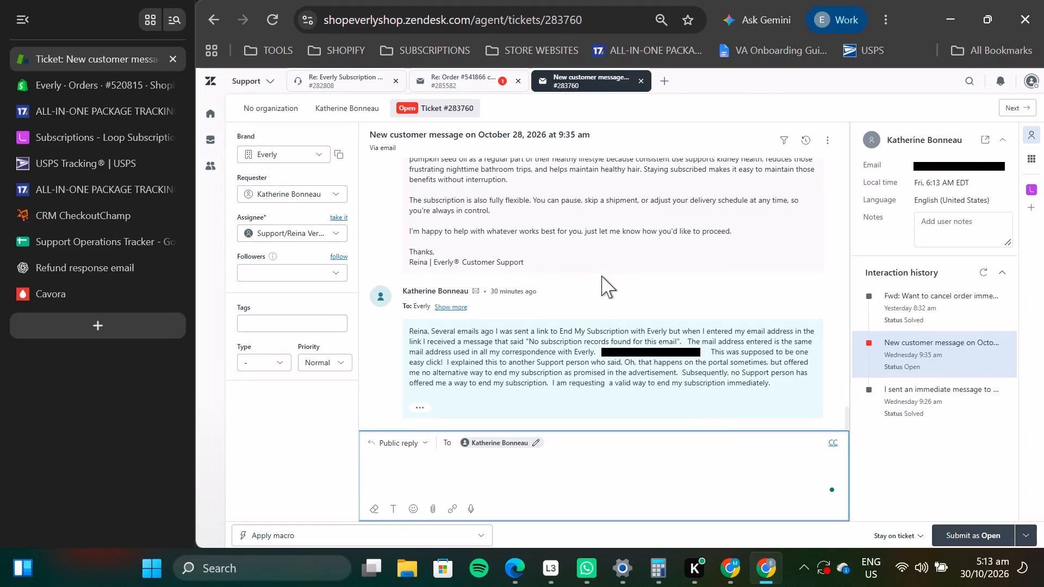
scroll(601, 276, up, 2)
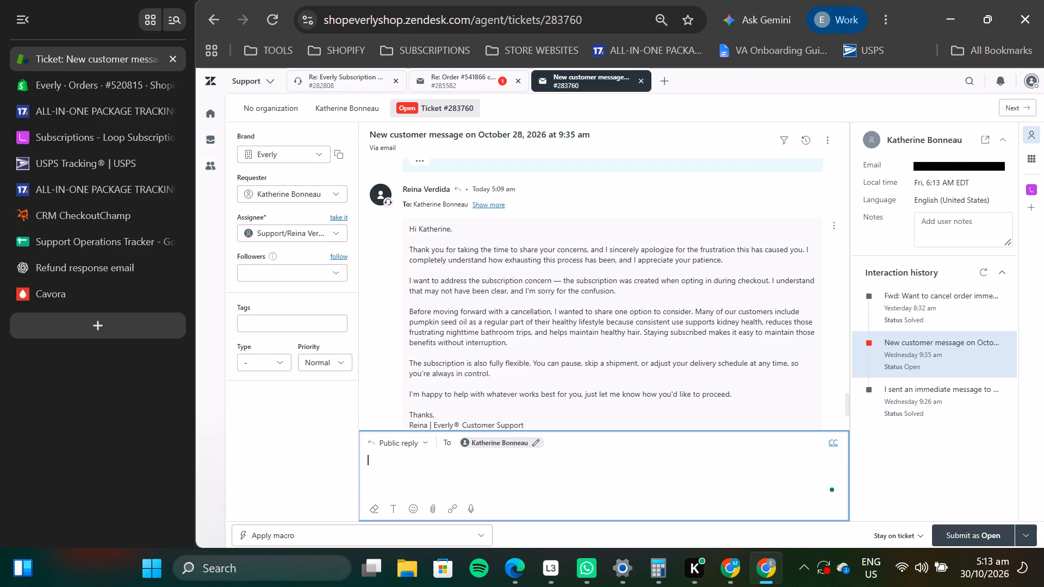
scroll(521, 356, down, 2)
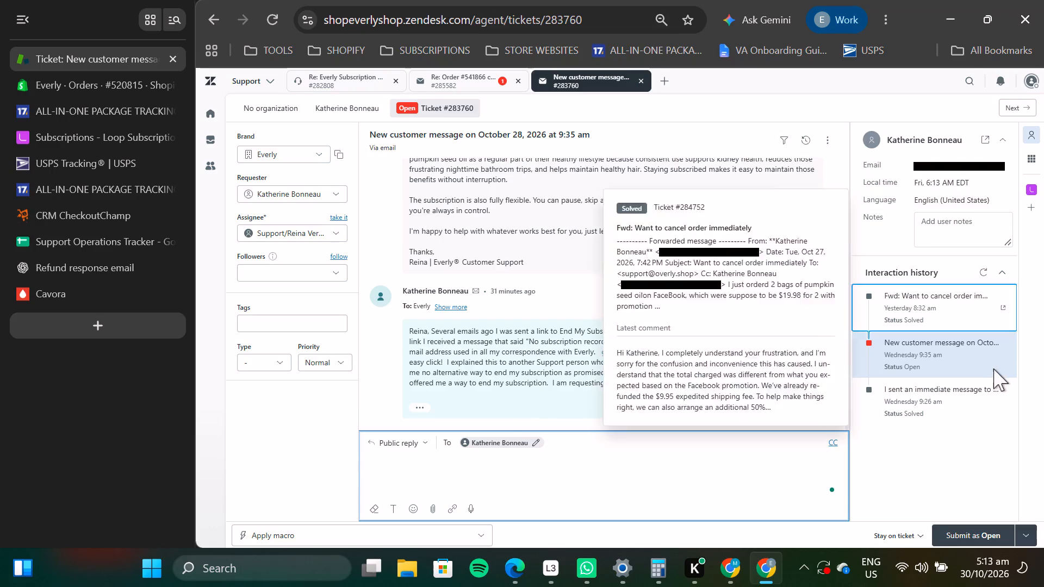
click(953, 321)
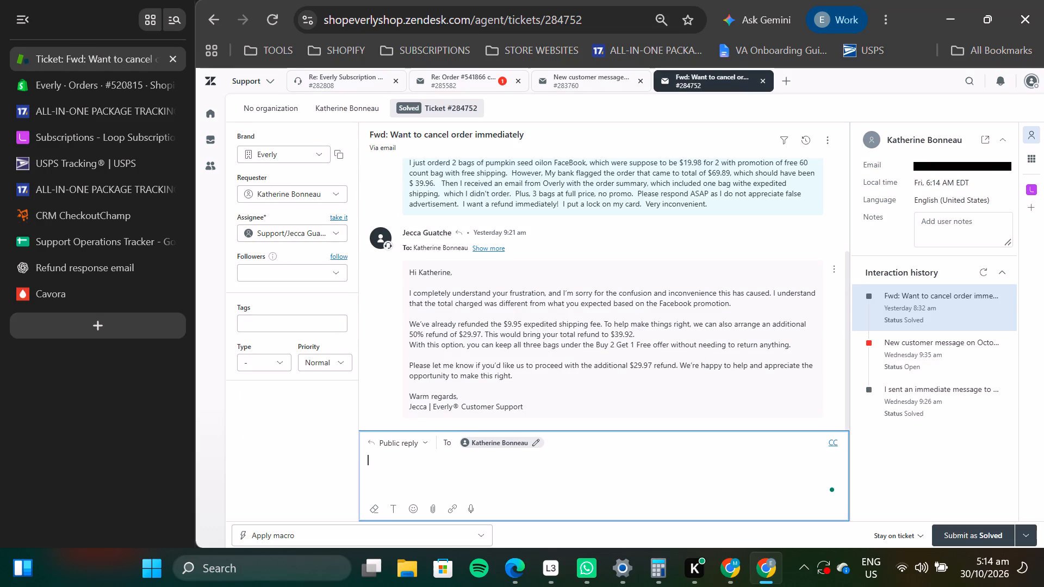
scroll(689, 340, up, 2)
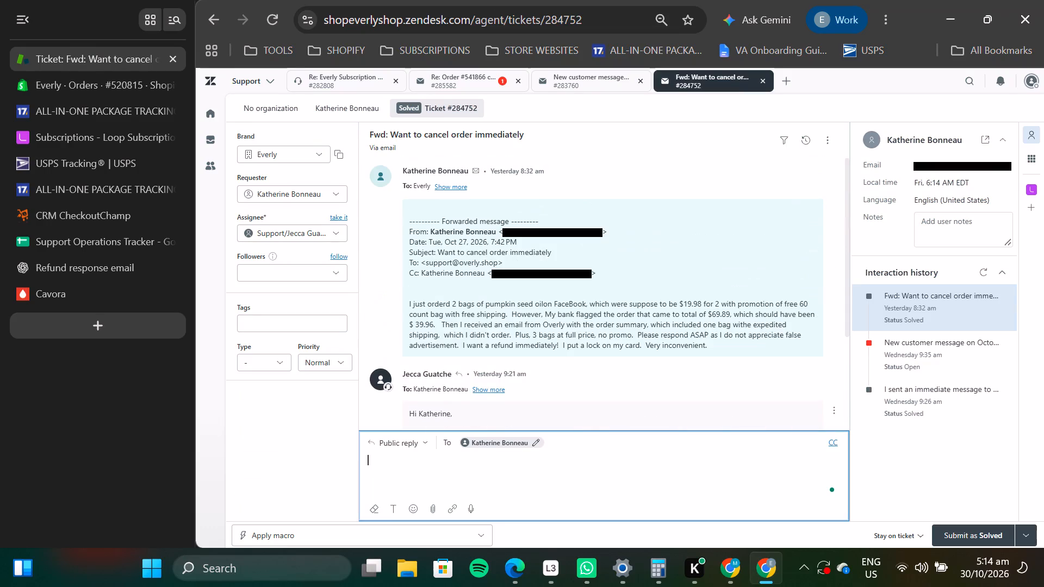
scroll(689, 340, up, 3)
click(1010, 164)
click(61, 89)
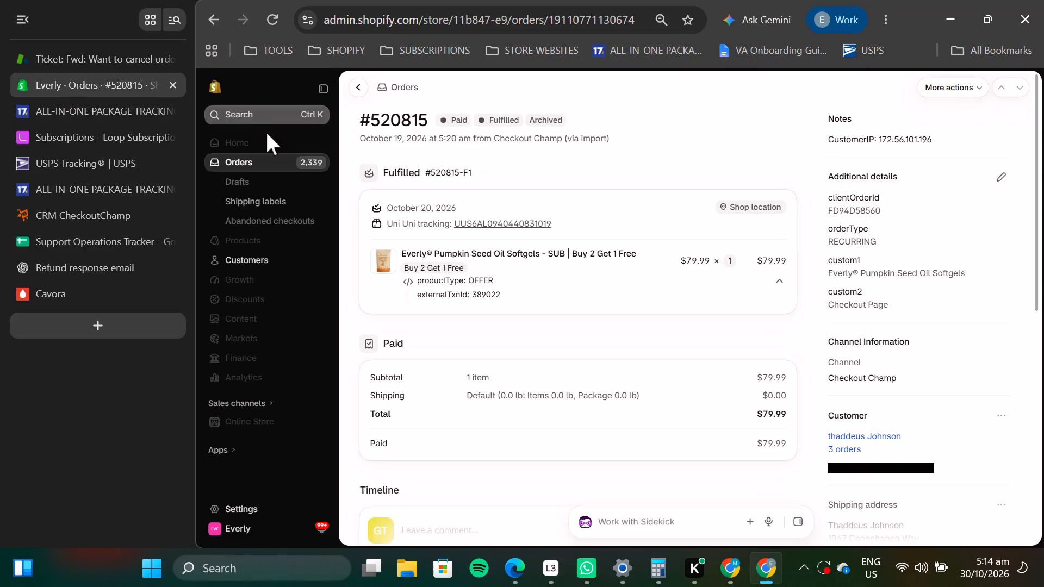
click(258, 117)
right_click(461, 172)
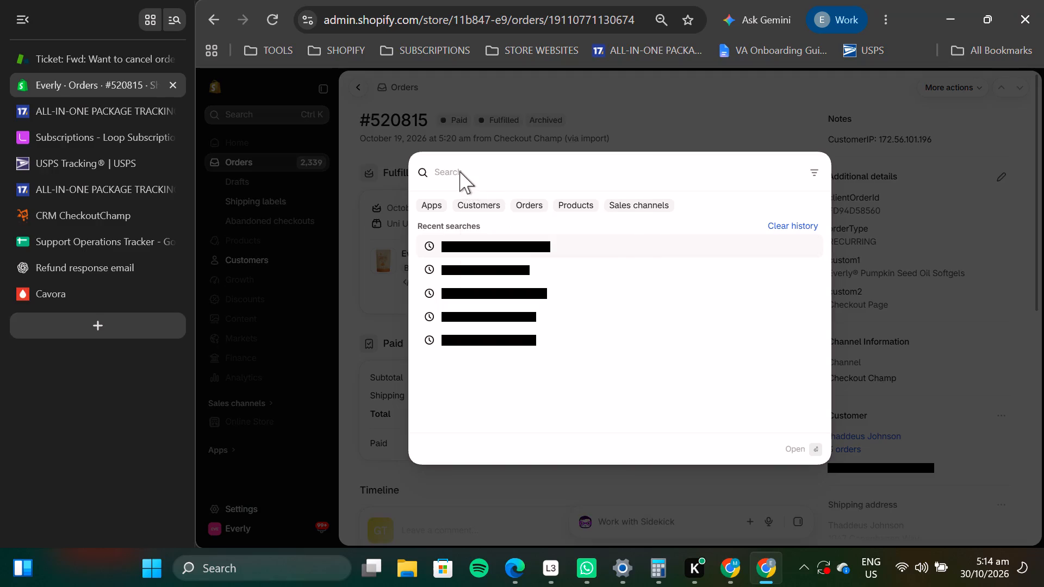
click(503, 365)
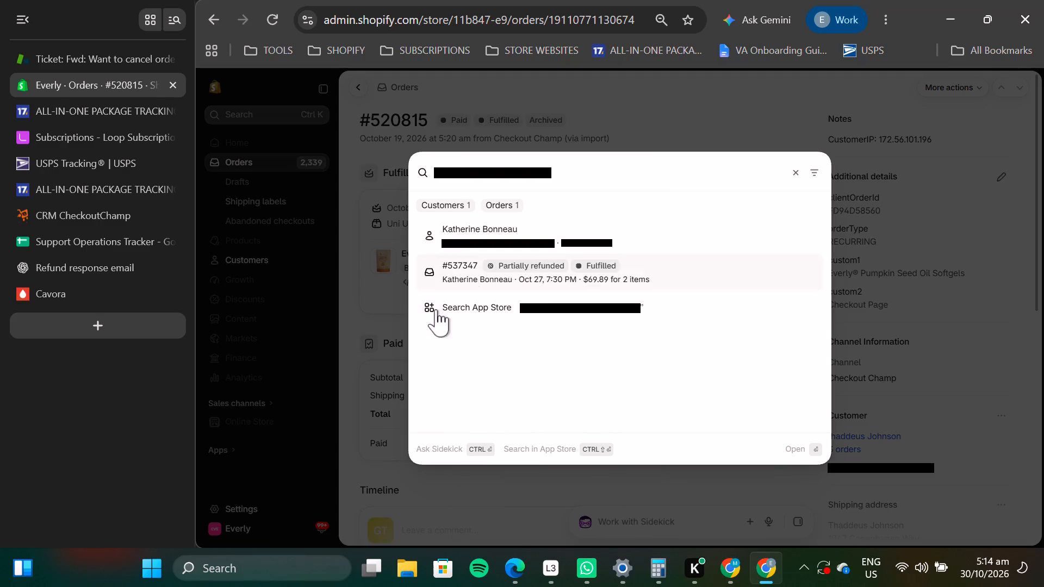
click(504, 277)
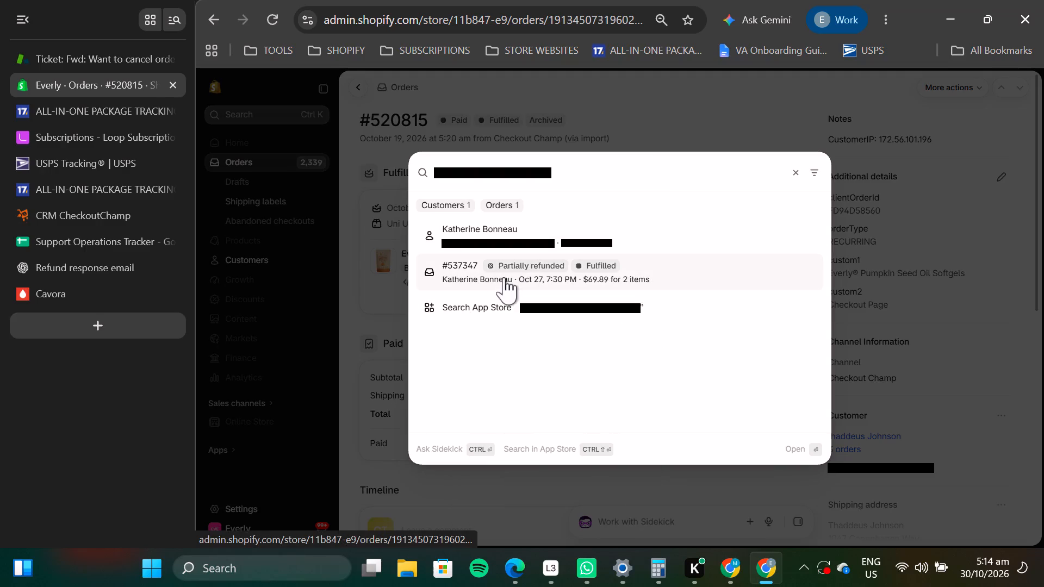
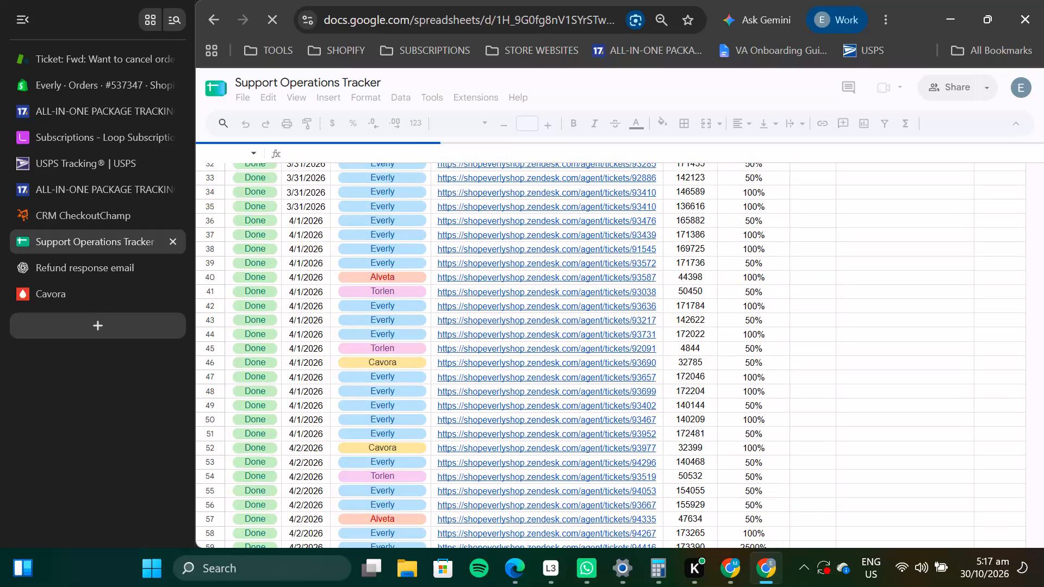
scroll(529, 430, down, 2)
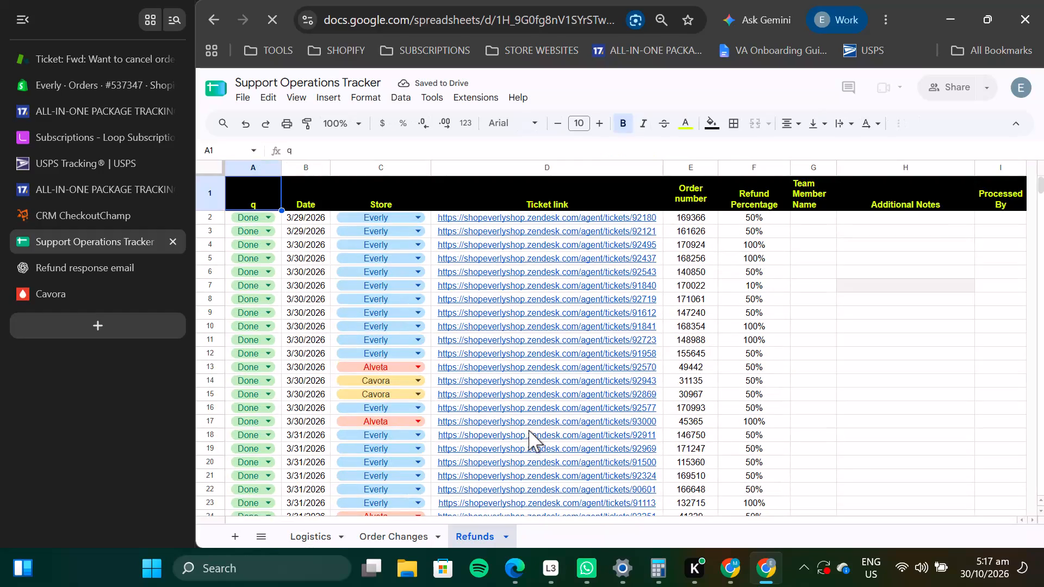
click(476, 533)
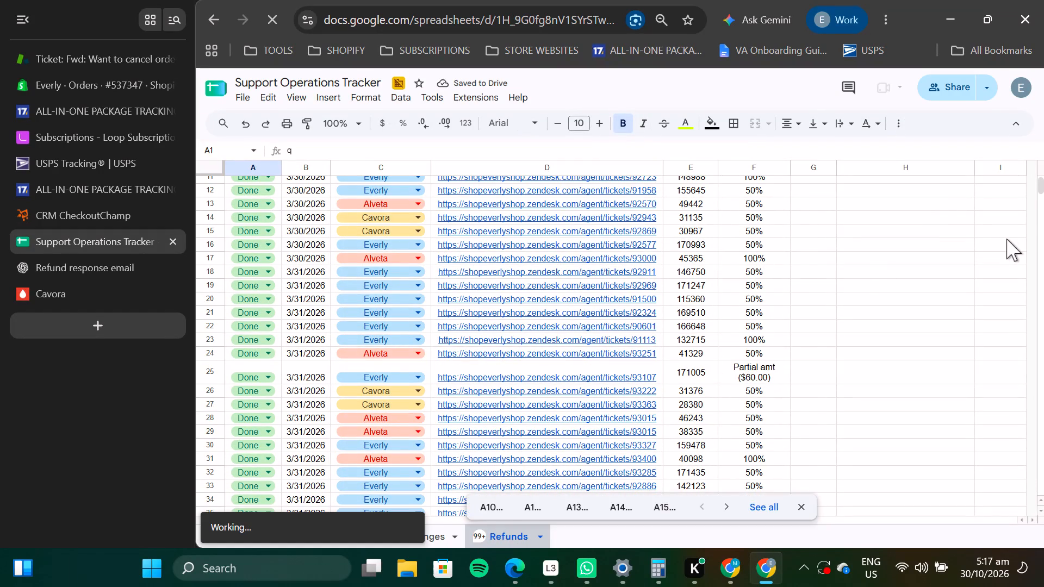
drag(1042, 186, 1043, 240)
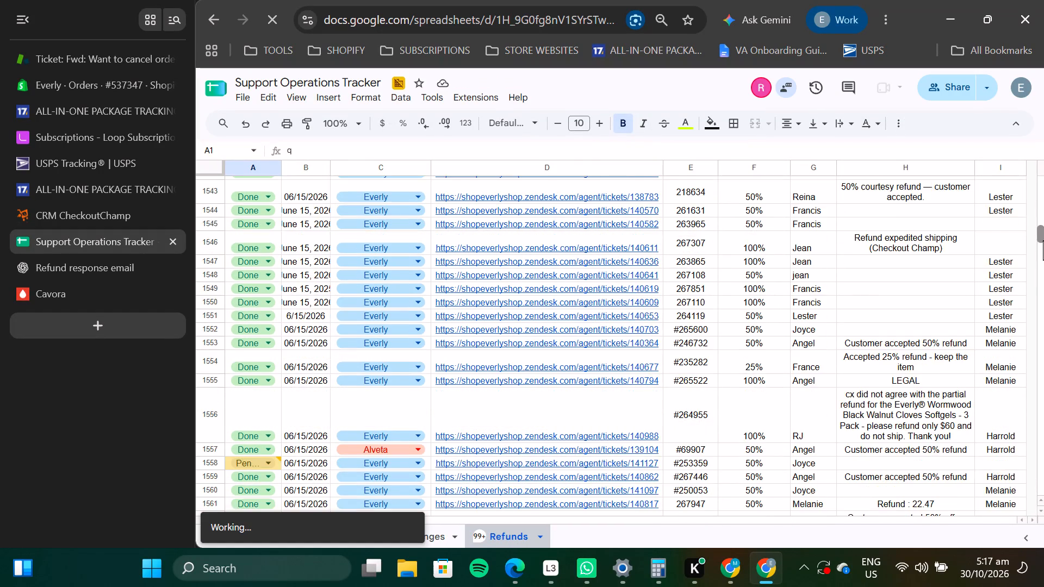
drag(1043, 240, 1043, 268)
scroll(921, 326, down, 10)
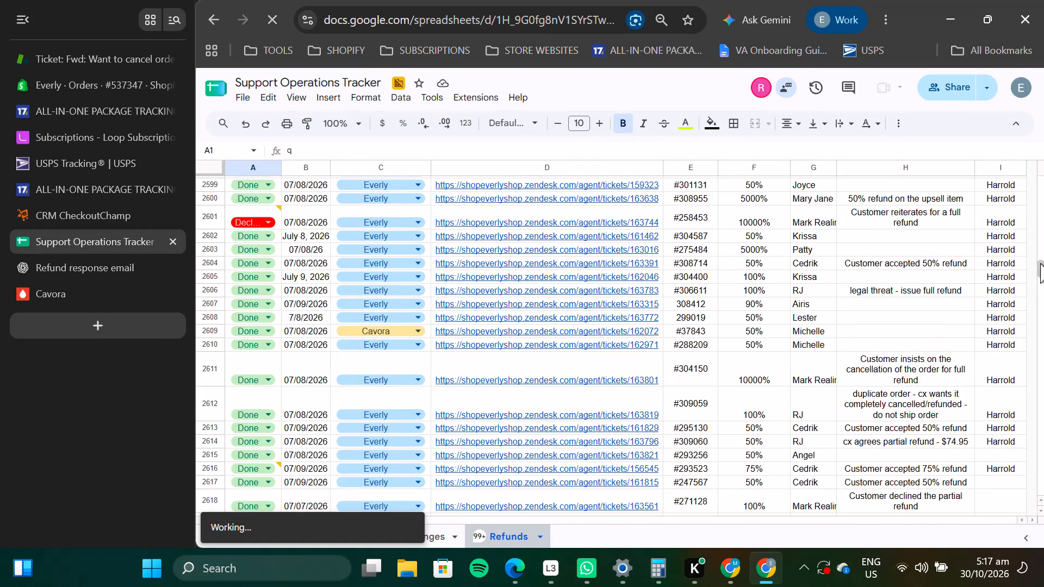
click(1036, 266)
drag(1043, 267, 1036, 382)
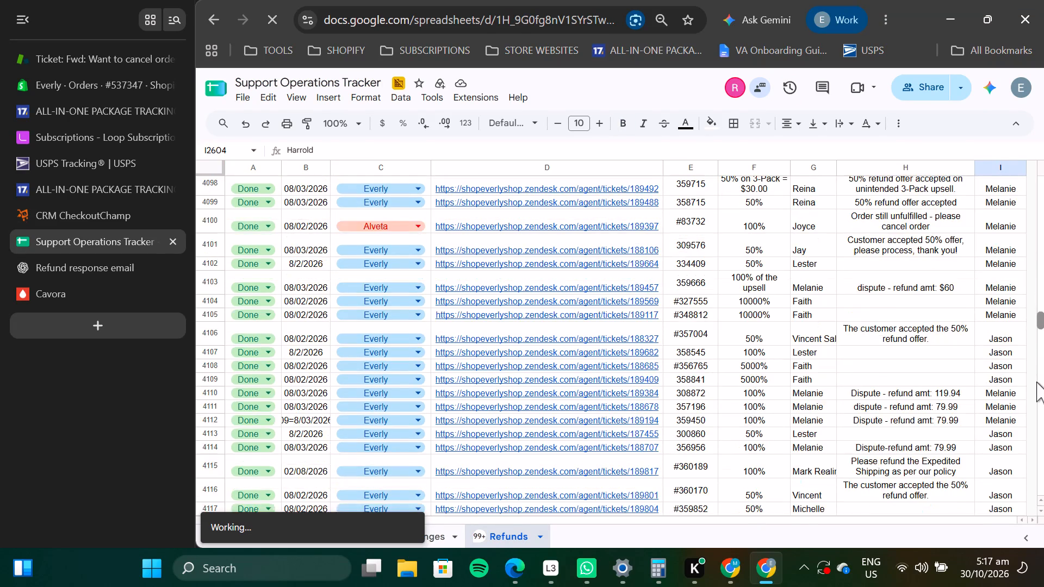
drag(1036, 382, 1037, 404)
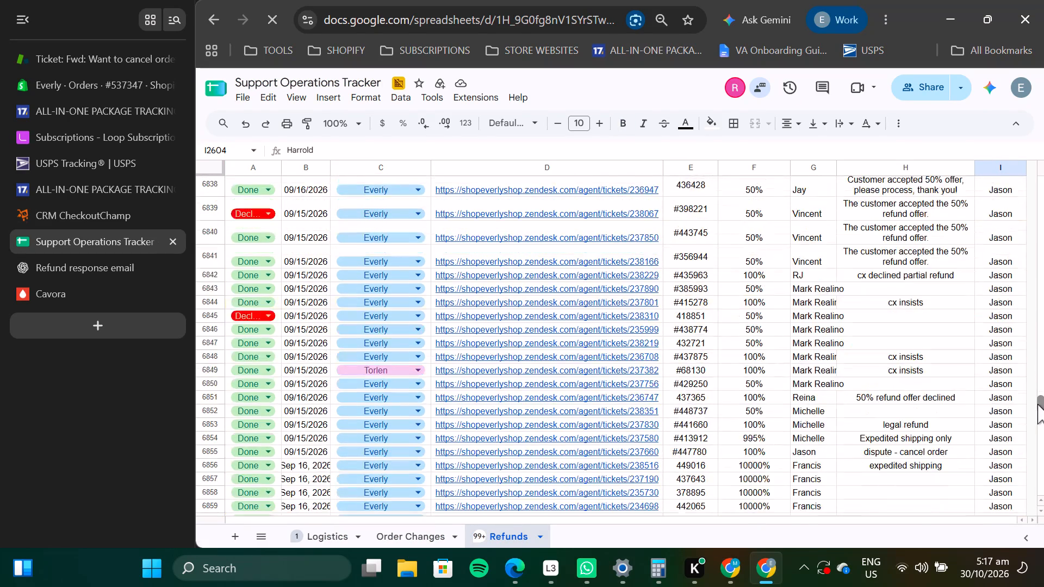
drag(1037, 404, 1037, 405)
scroll(921, 373, down, 3)
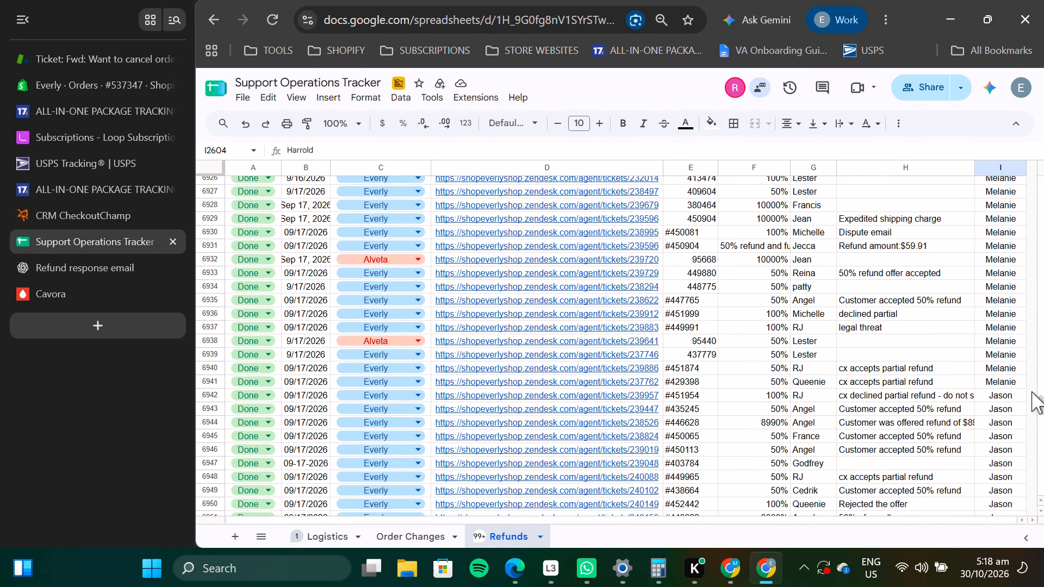
drag(1039, 399, 1032, 438)
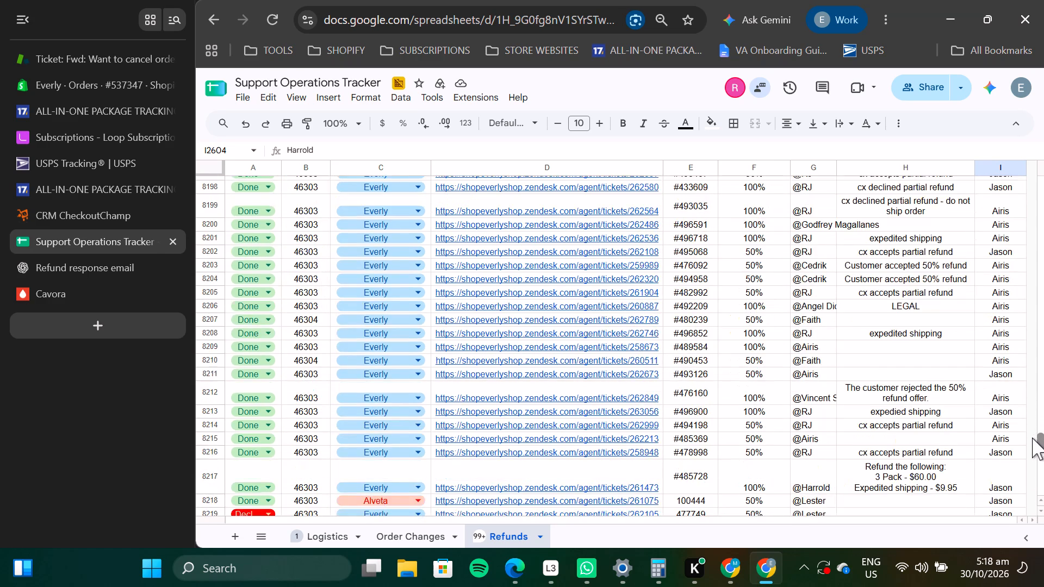
drag(1032, 438, 1032, 453)
scroll(710, 406, down, 3)
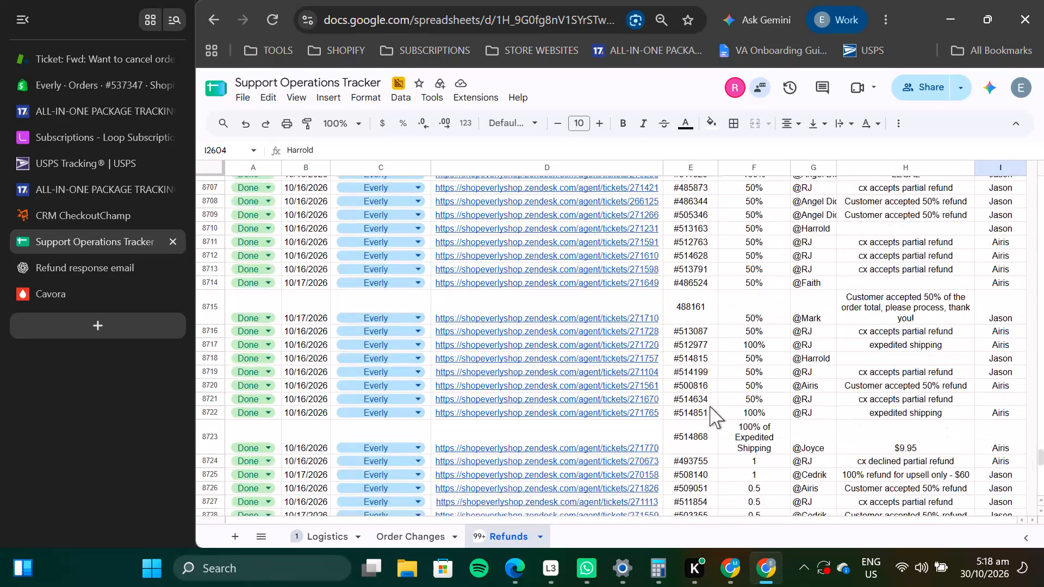
scroll(710, 406, down, 8)
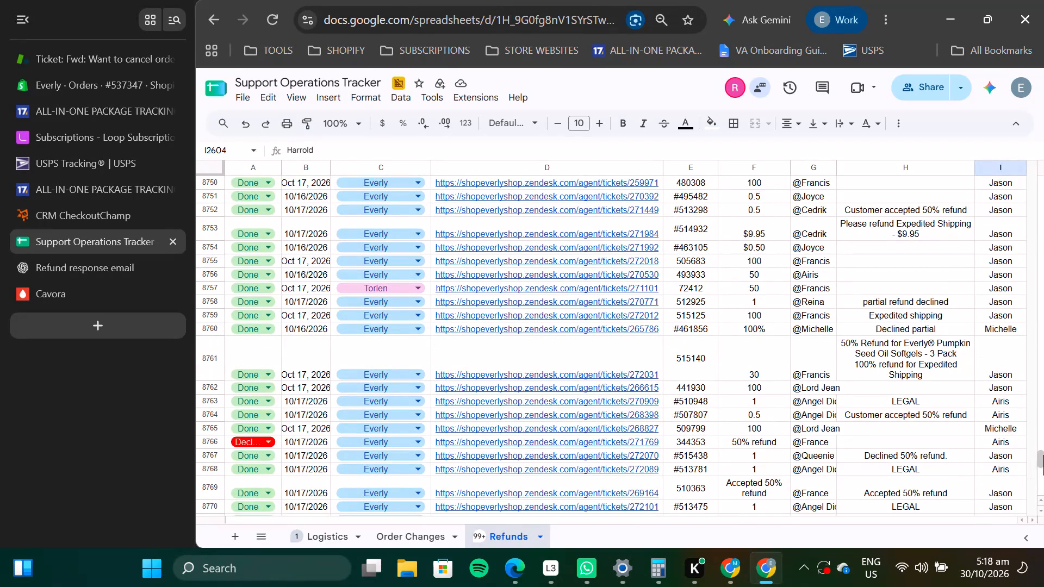
drag(1041, 455, 1039, 471)
scroll(558, 341, down, 7)
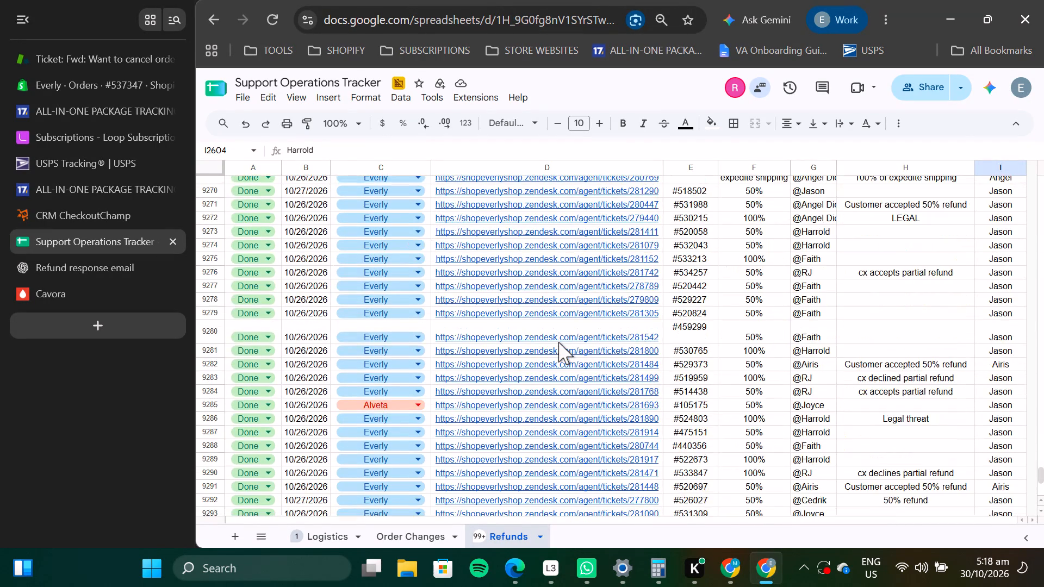
scroll(558, 342, down, 18)
scroll(558, 339, down, 3)
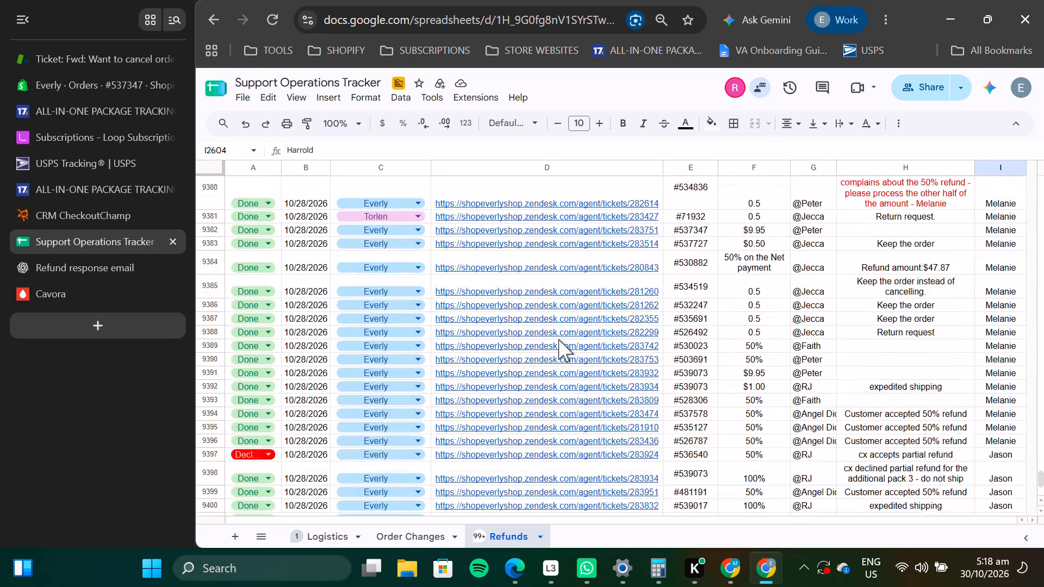
scroll(558, 339, down, 5)
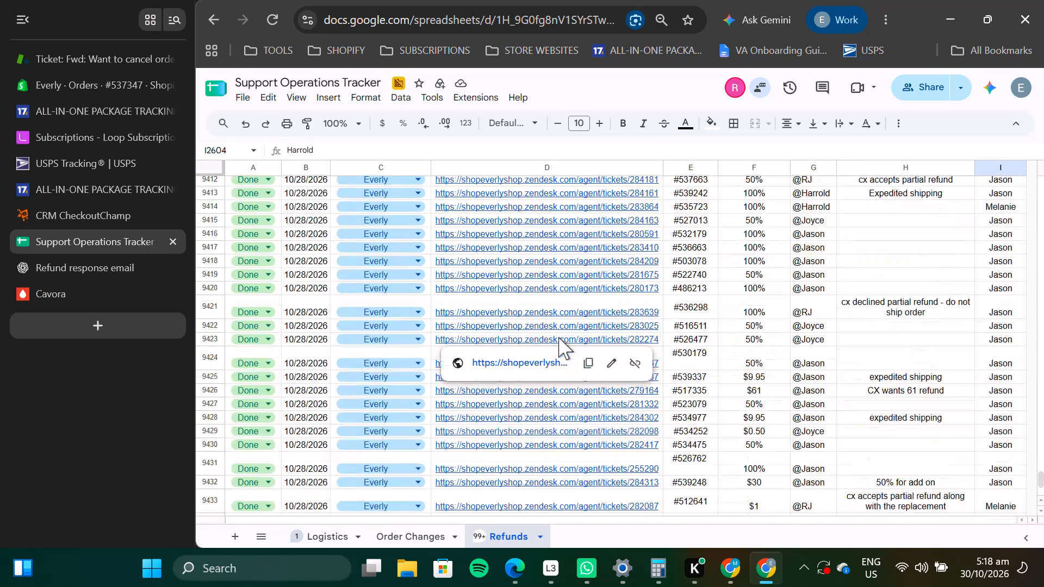
scroll(558, 337, down, 9)
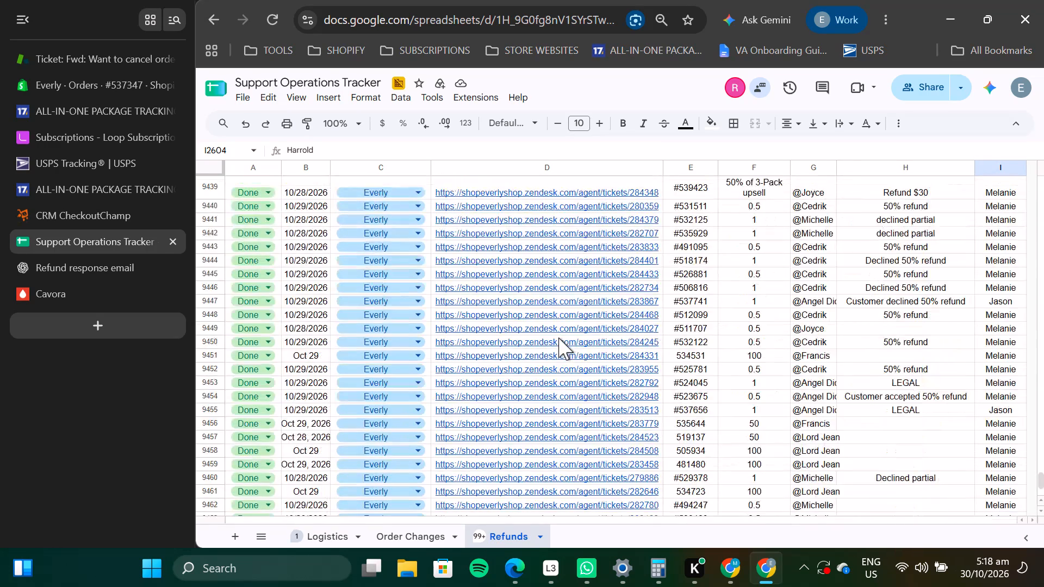
scroll(558, 338, down, 13)
scroll(560, 332, up, 2)
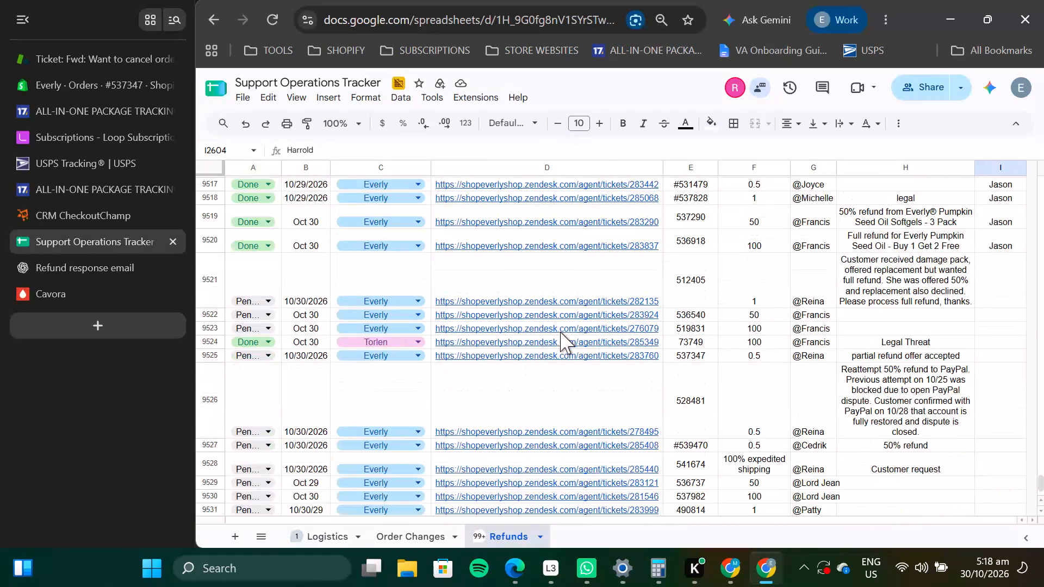
scroll(560, 332, up, 5)
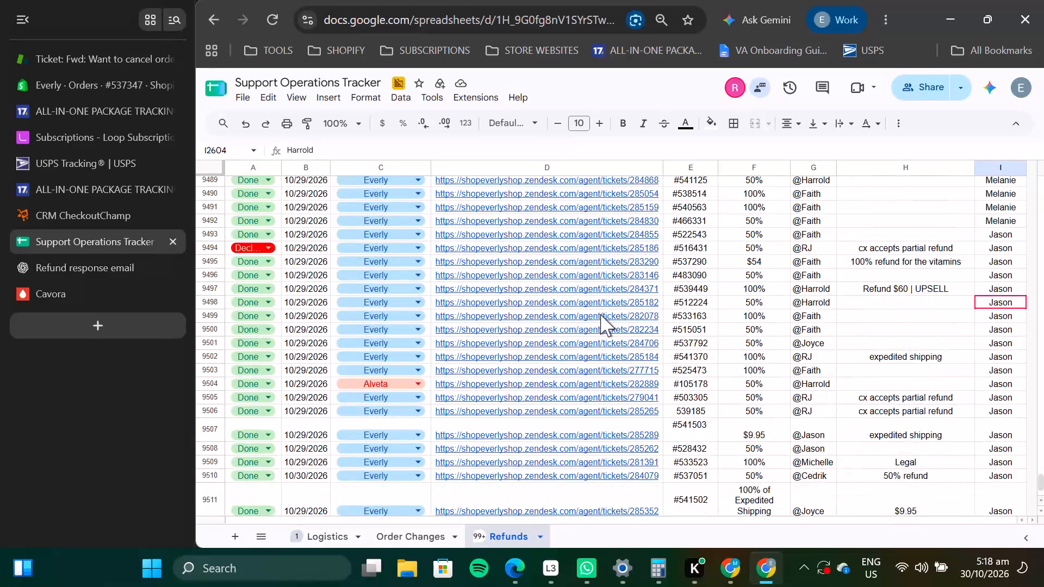
scroll(600, 314, up, 9)
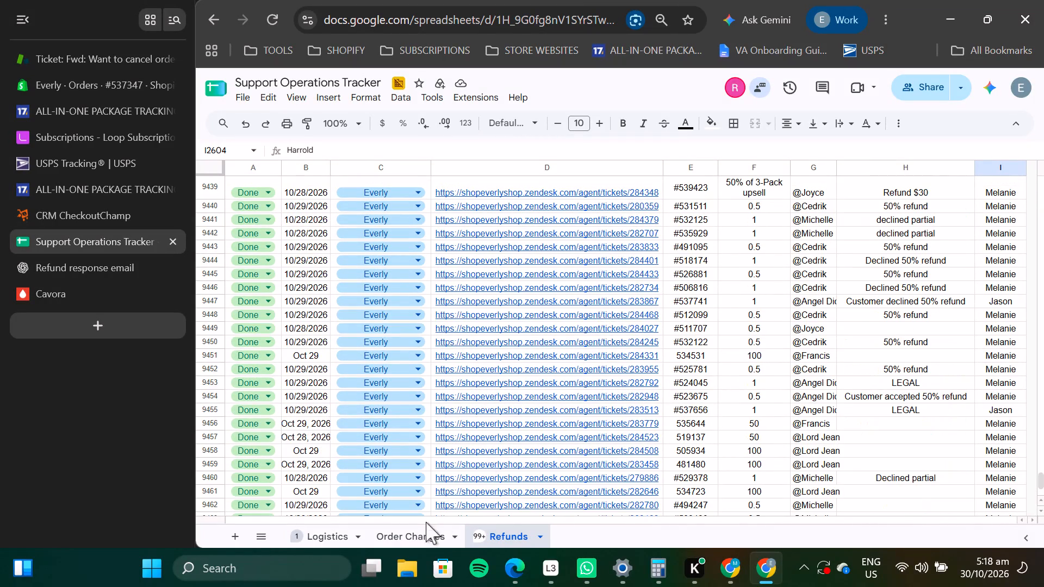
click(328, 538)
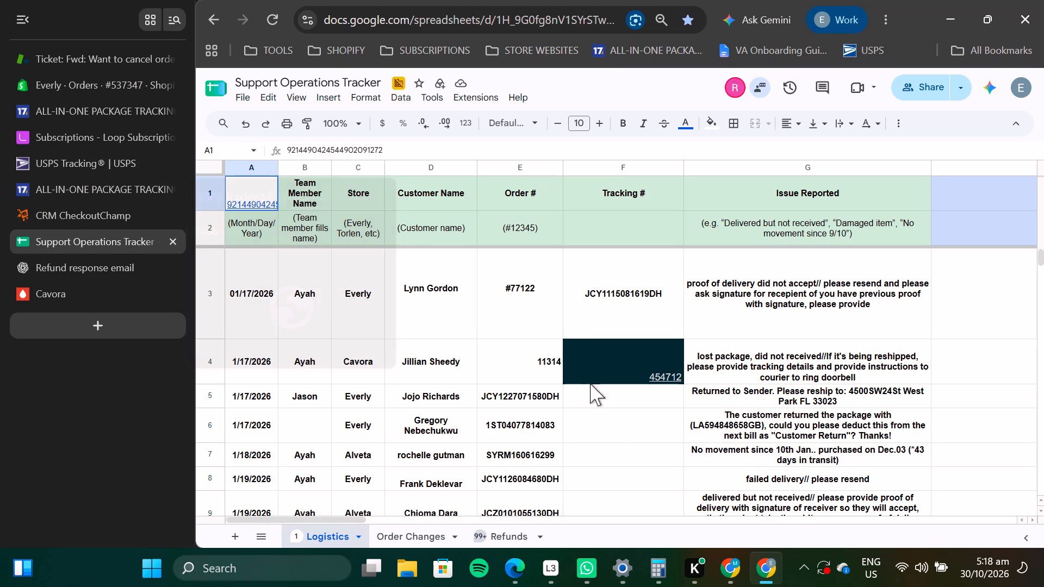
click(73, 51)
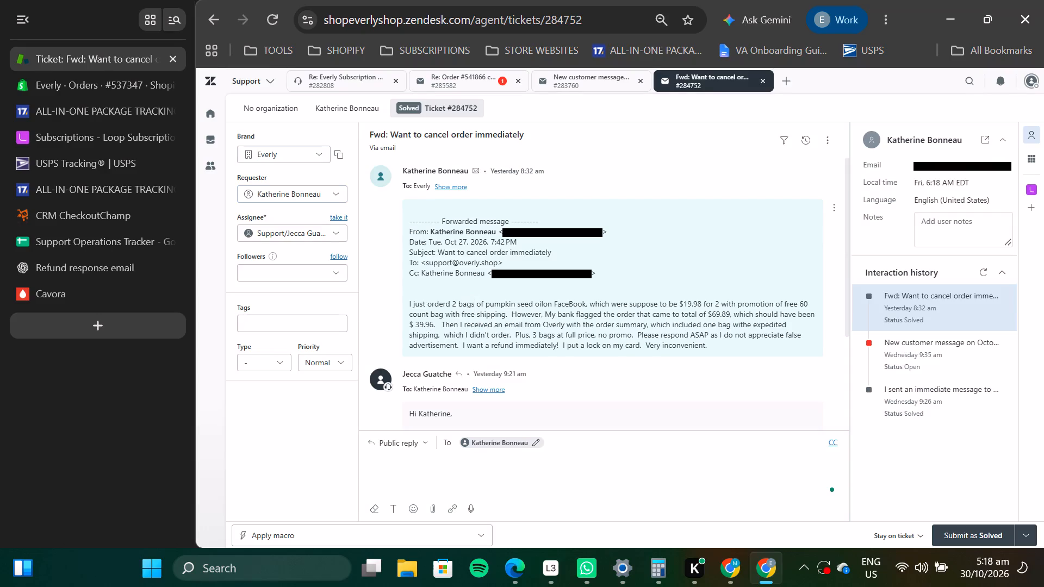
scroll(514, 338, down, 3)
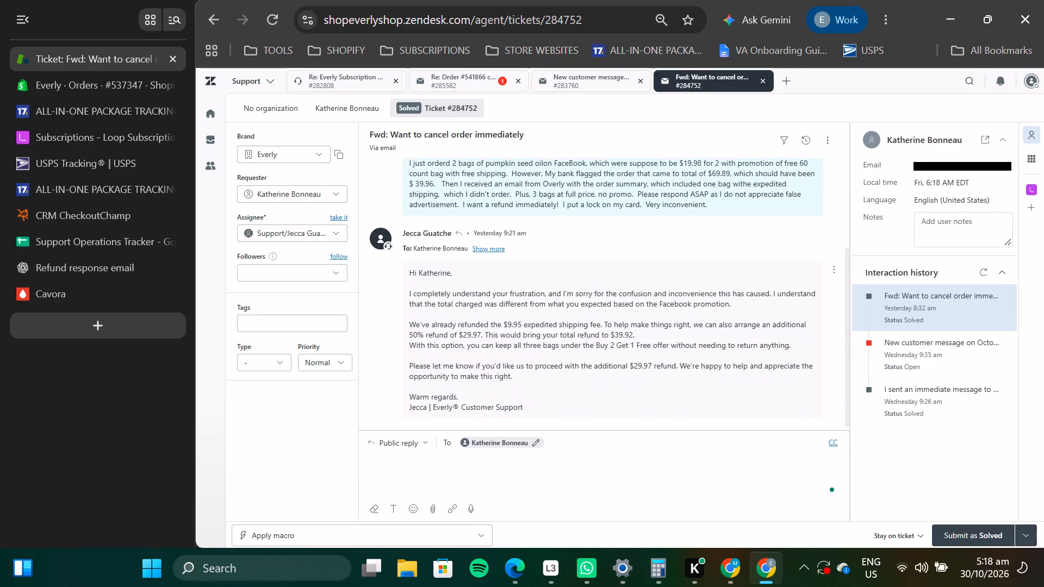
scroll(519, 333, down, 3)
click(879, 363)
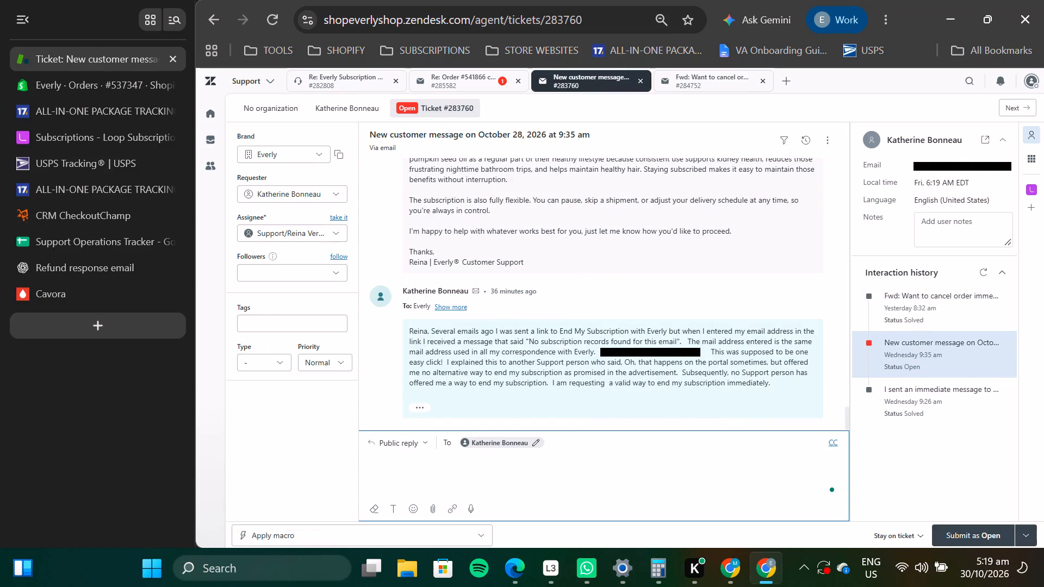
scroll(533, 363, down, 3)
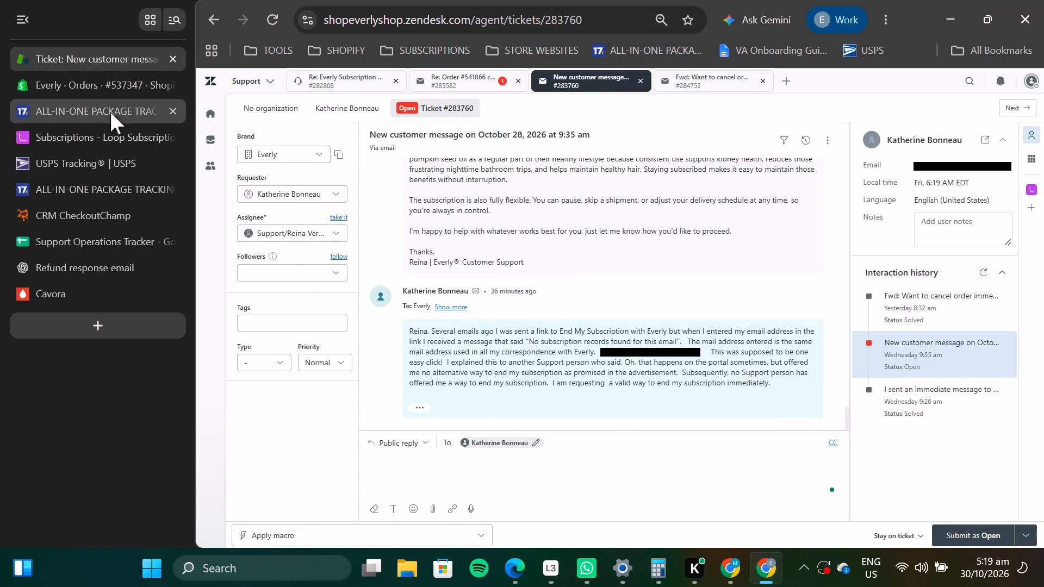
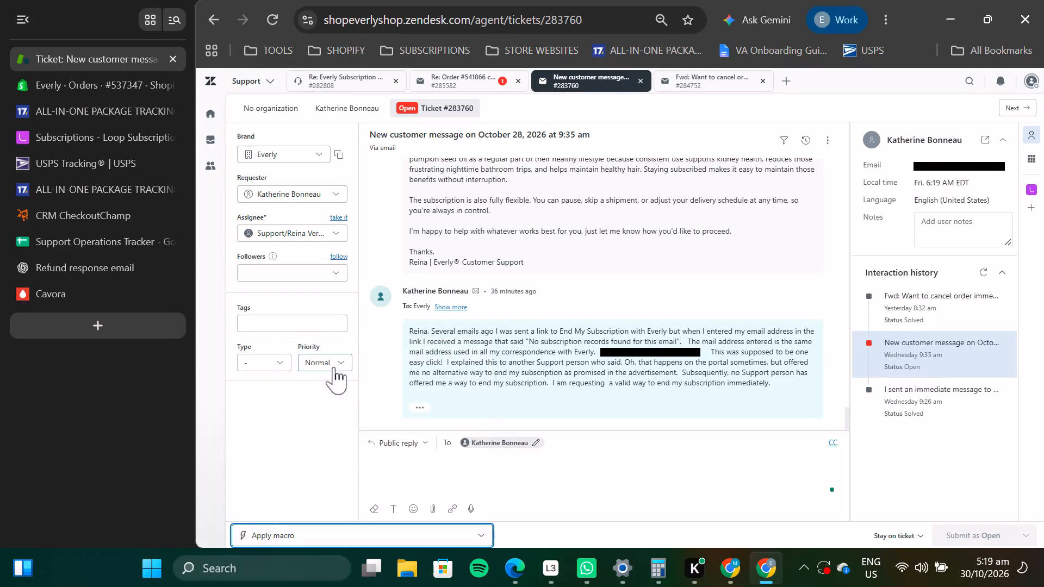
click(409, 410)
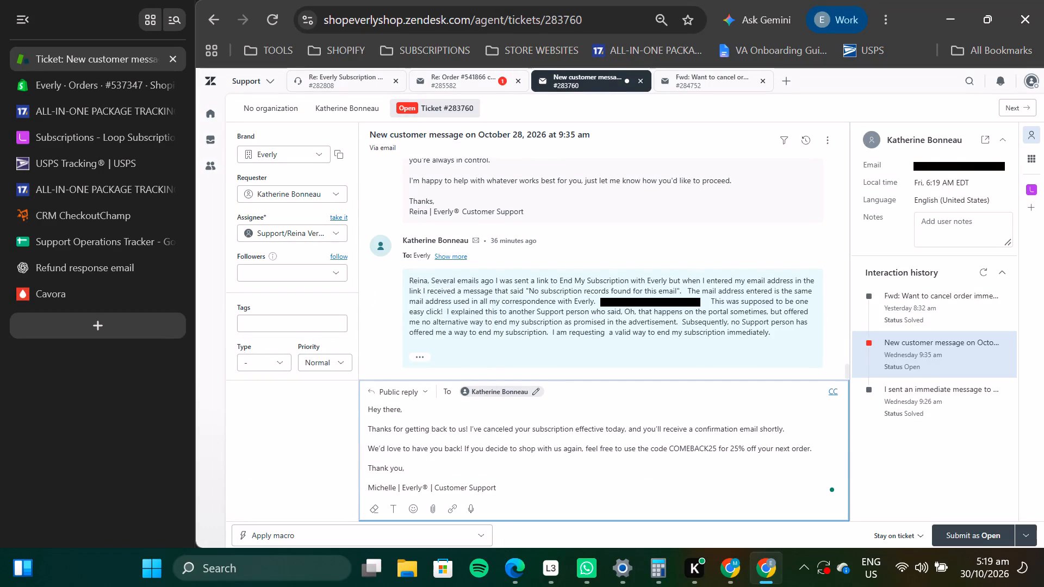
key(Left)
key(space)
text(Katherine)
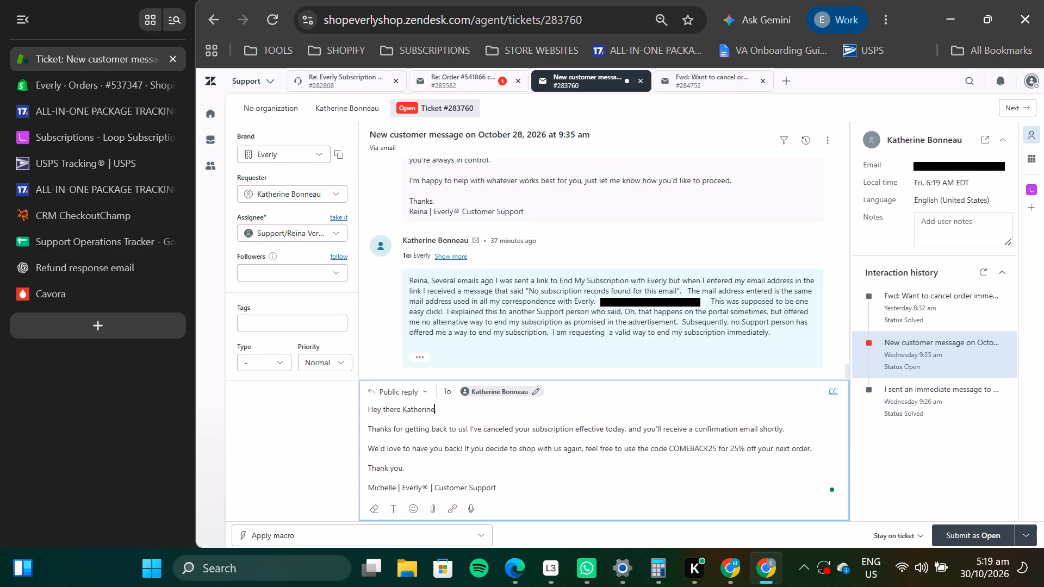
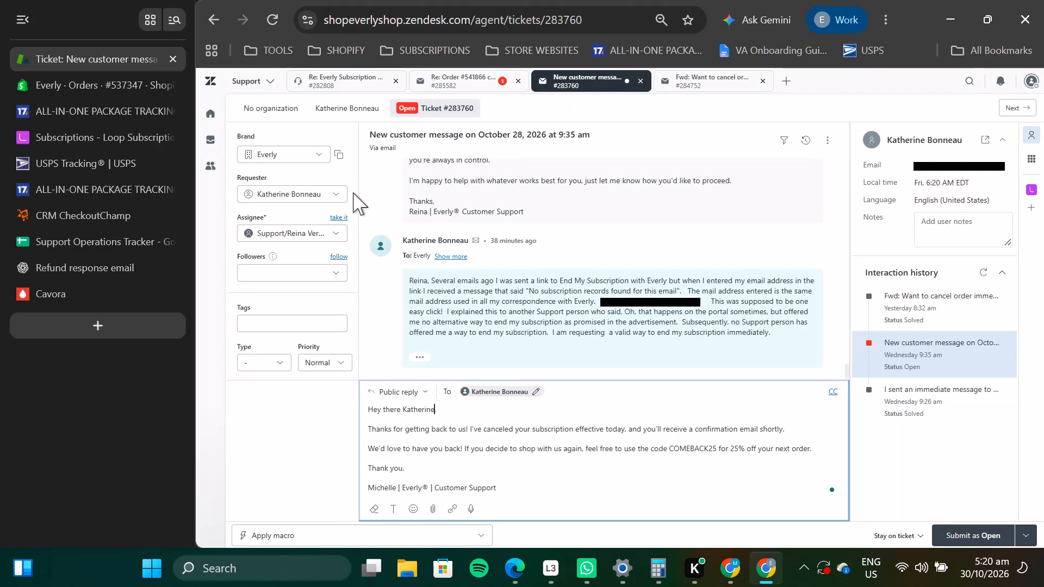
Assign ticket #283760 to yourself and submit it as Solved.
double_click(340, 214)
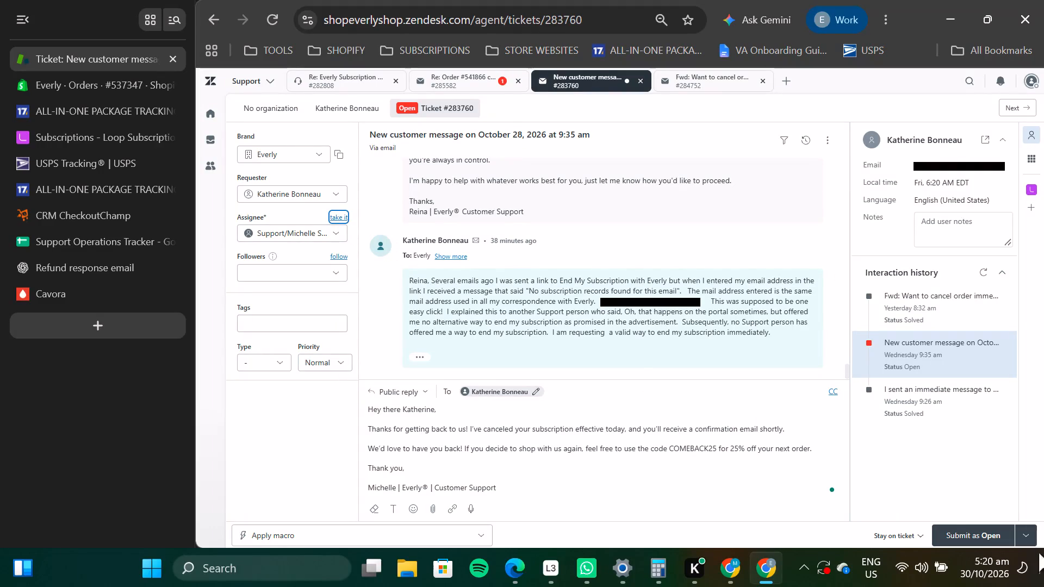
click(1029, 532)
click(994, 514)
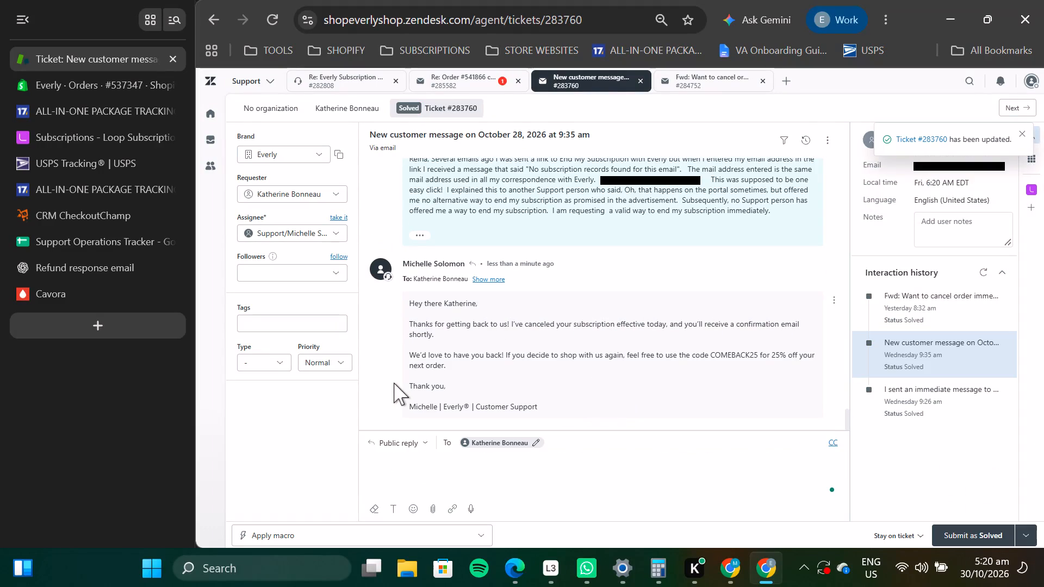
click(216, 139)
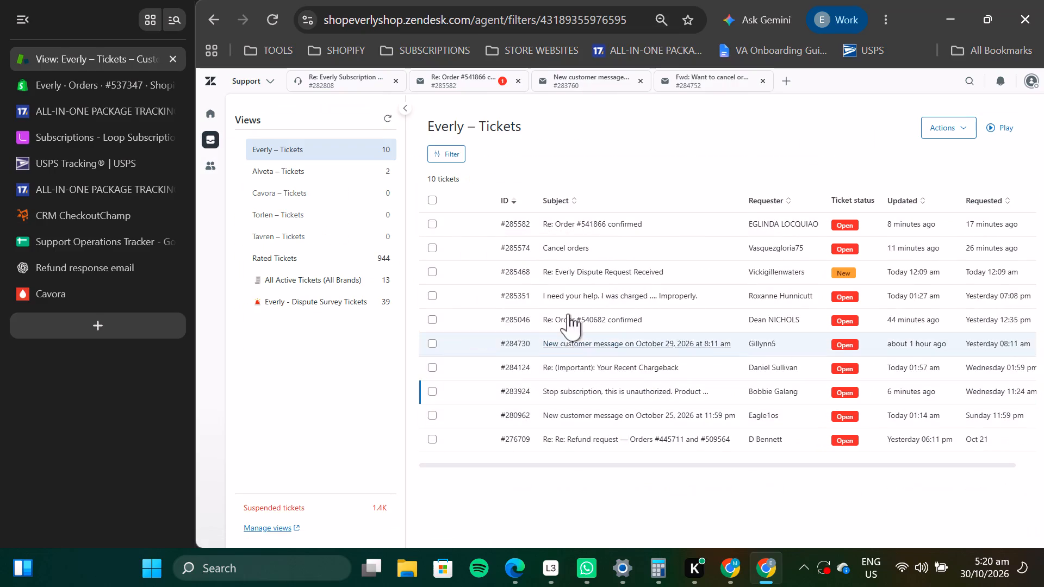
click(563, 246)
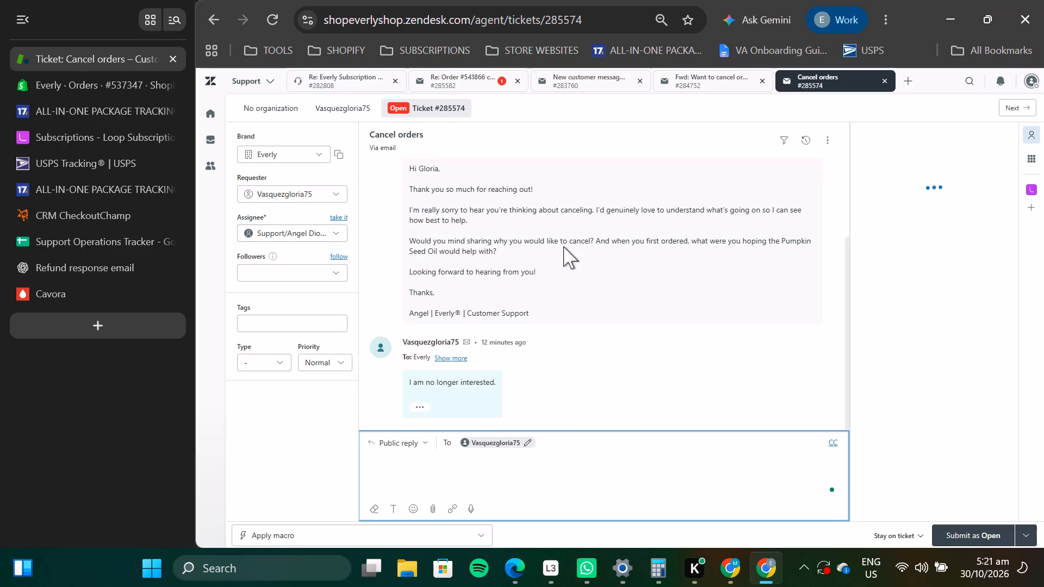
click(484, 533)
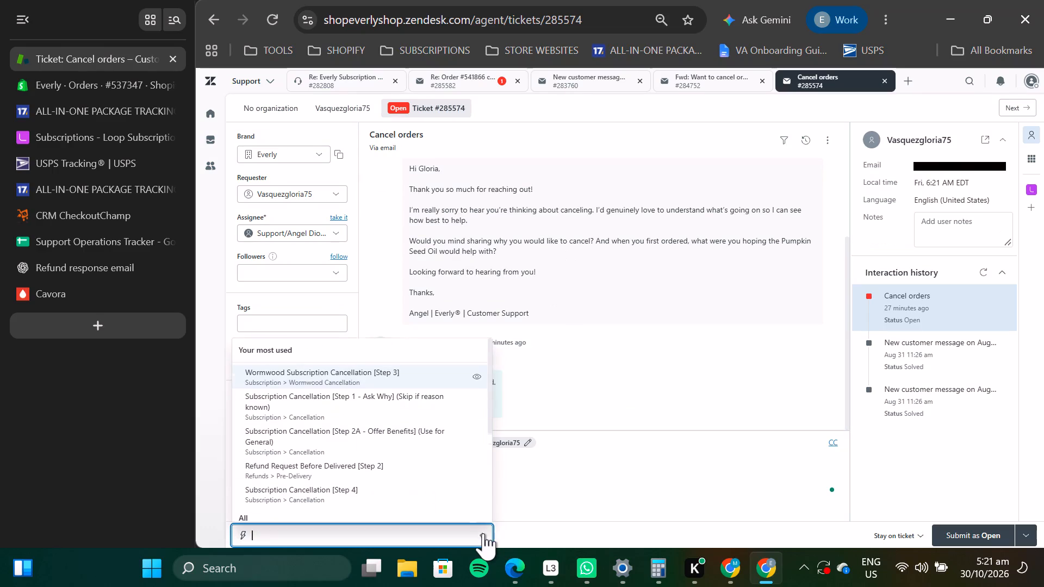
click(350, 440)
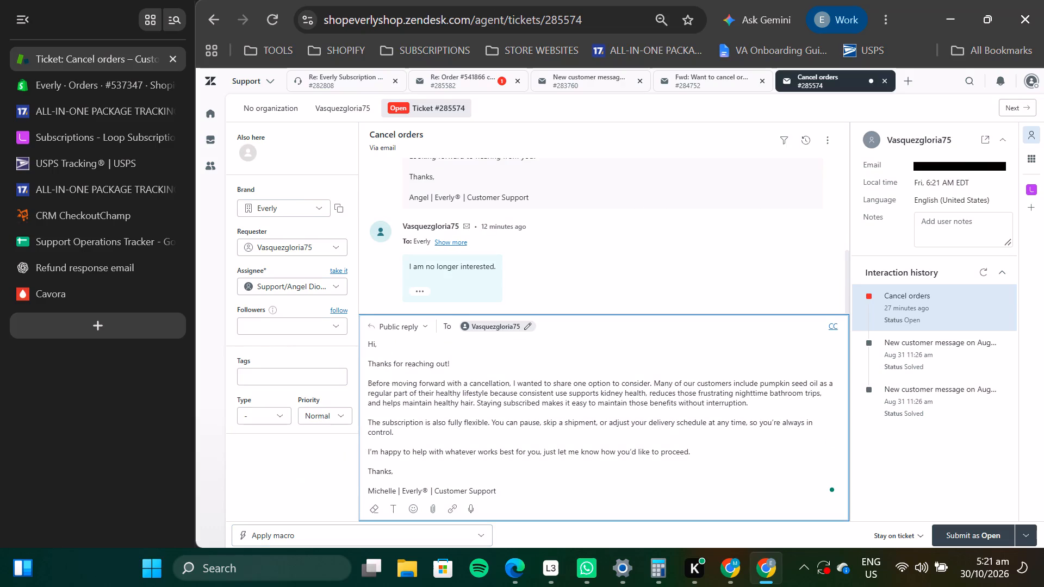
click(393, 339)
key(Left)
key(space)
scroll(555, 196, up, 2)
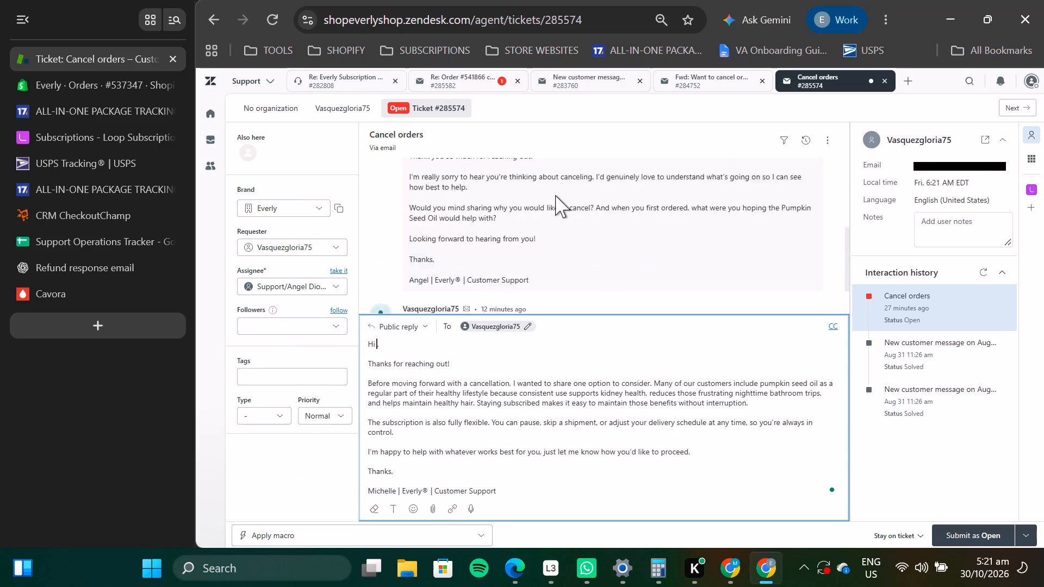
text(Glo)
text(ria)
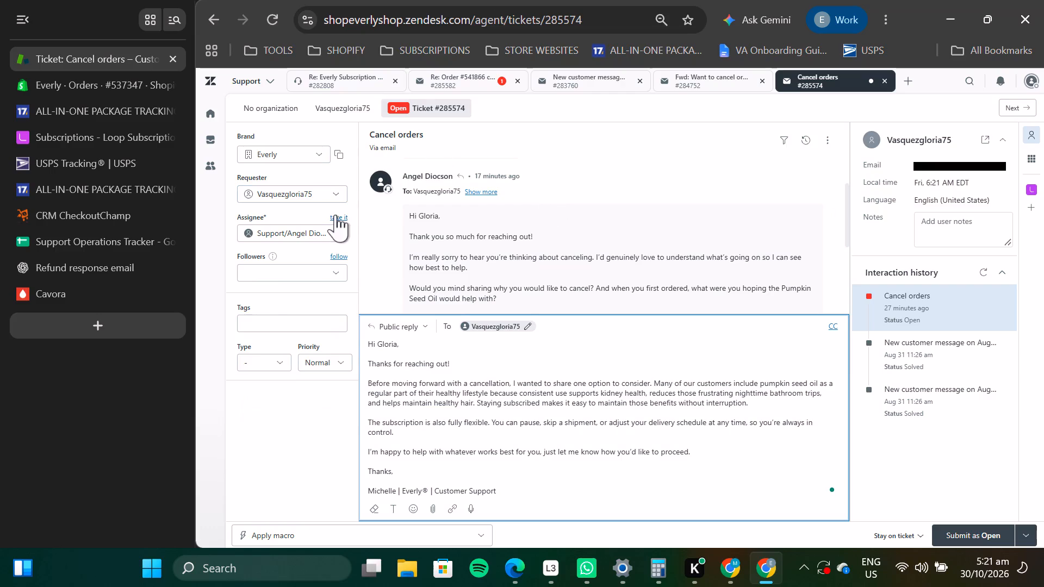
Assign ticket #285574 to yourself and submit it as Solved.
click(335, 215)
click(1032, 541)
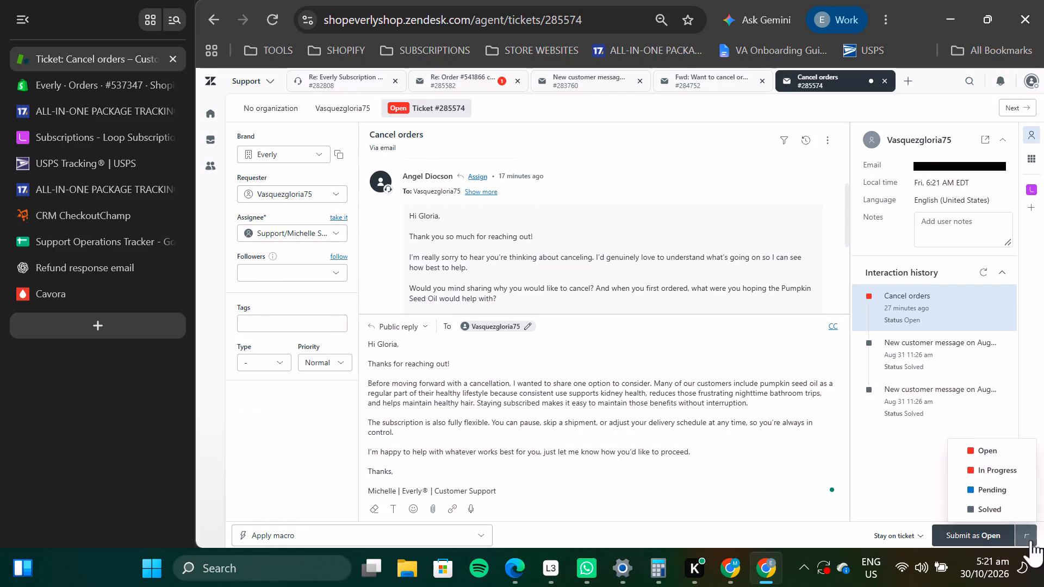
click(997, 511)
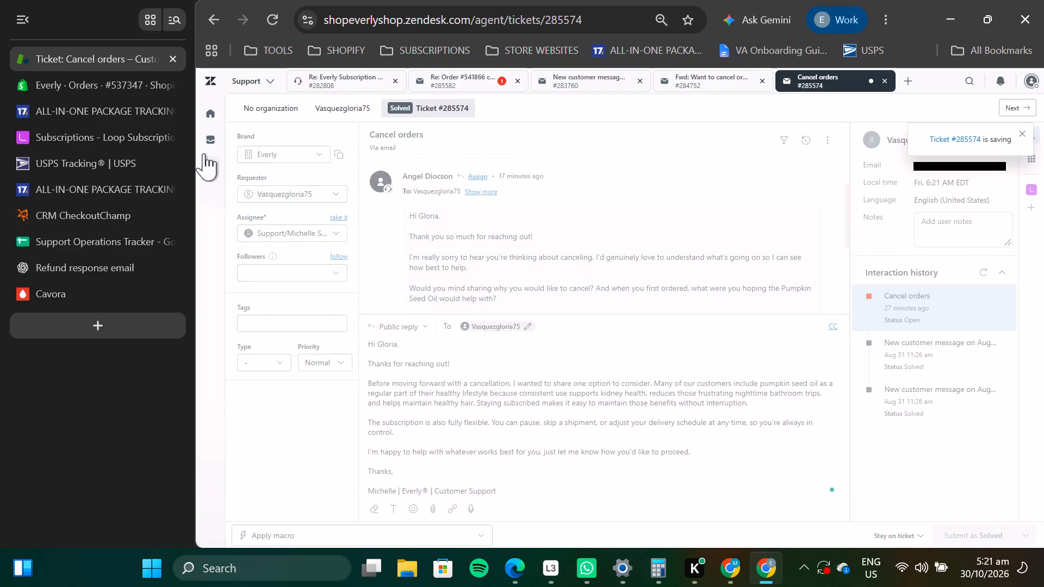
click(203, 141)
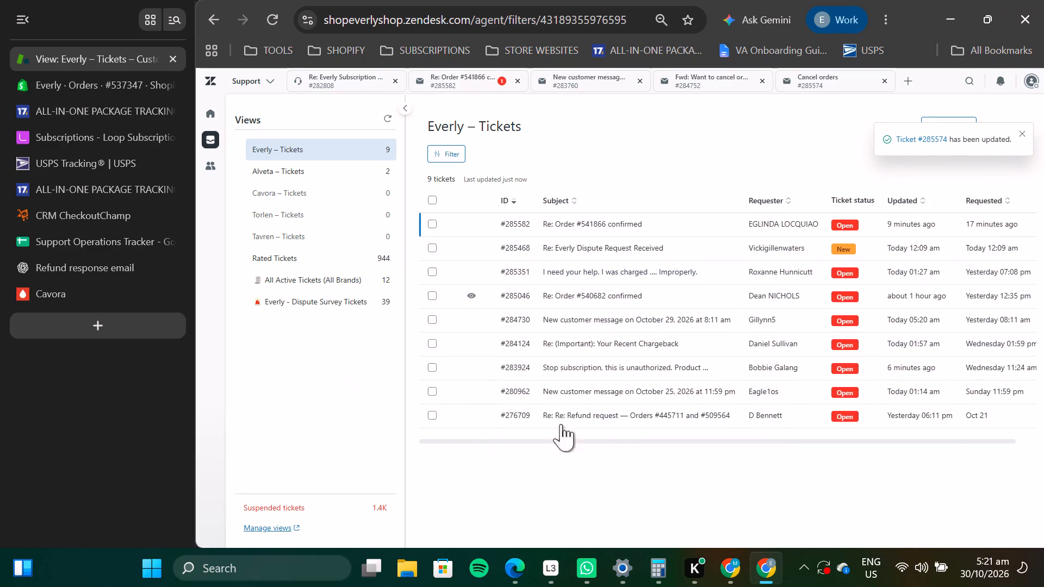
click(613, 369)
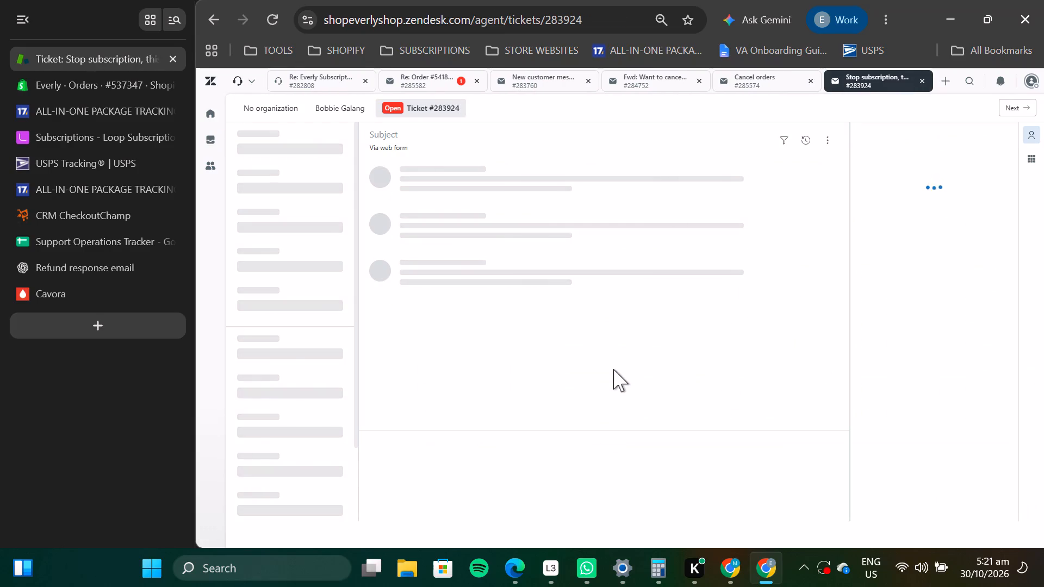
click(341, 216)
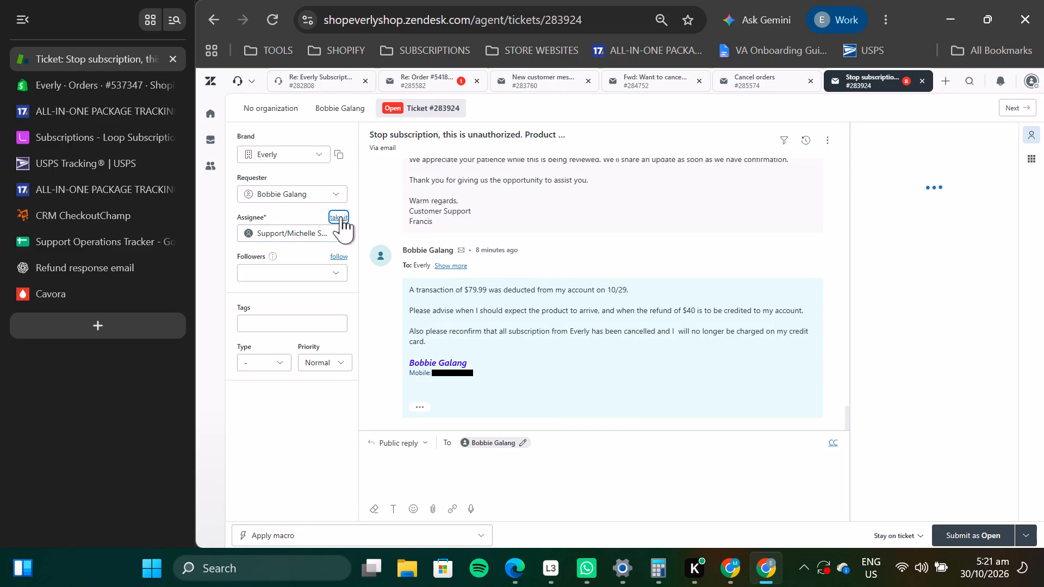
click(341, 216)
scroll(512, 283, up, 2)
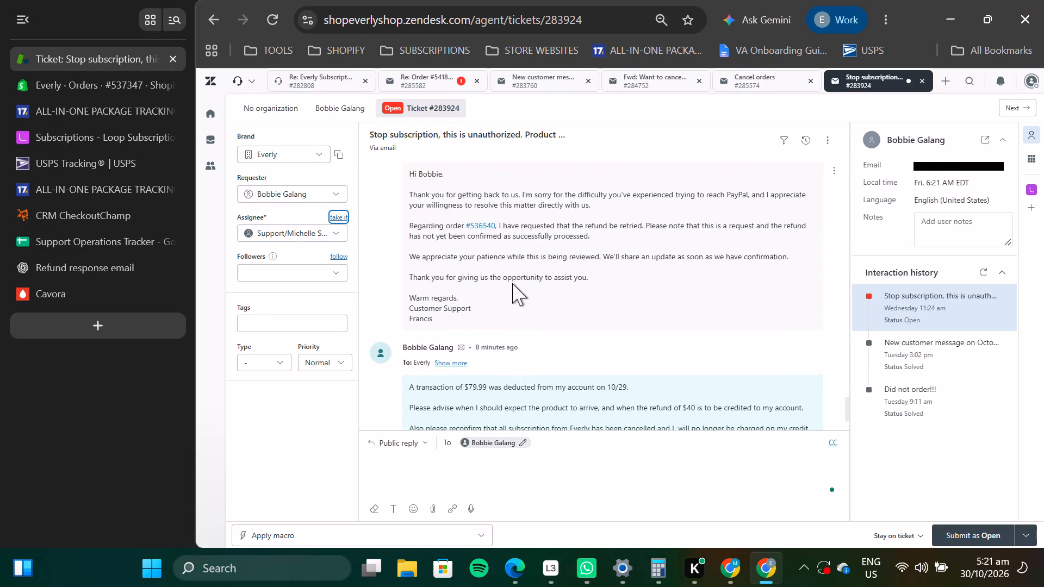
scroll(555, 355, down, 1)
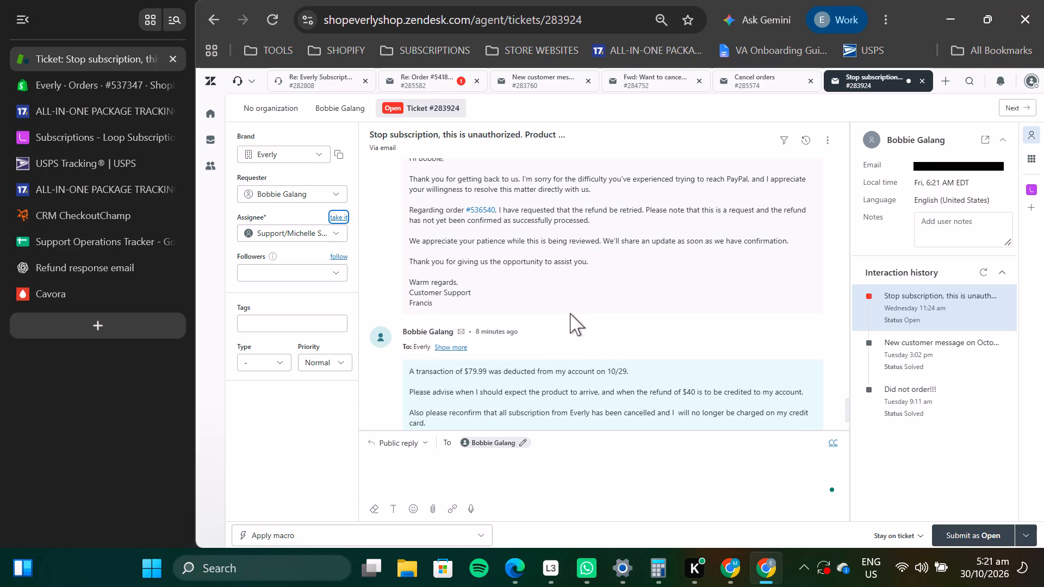
scroll(570, 313, down, 2)
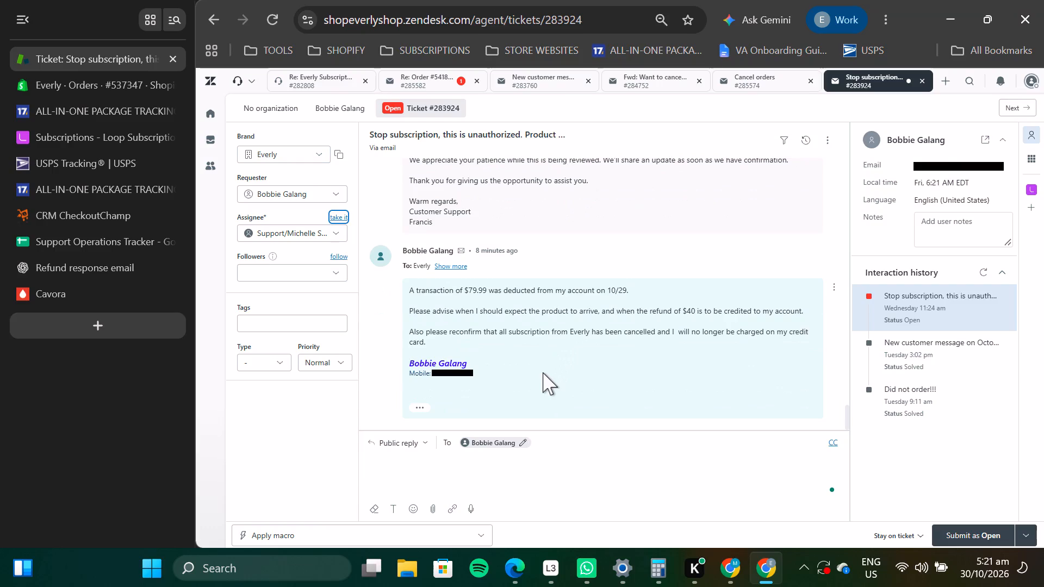
scroll(543, 372, up, 6)
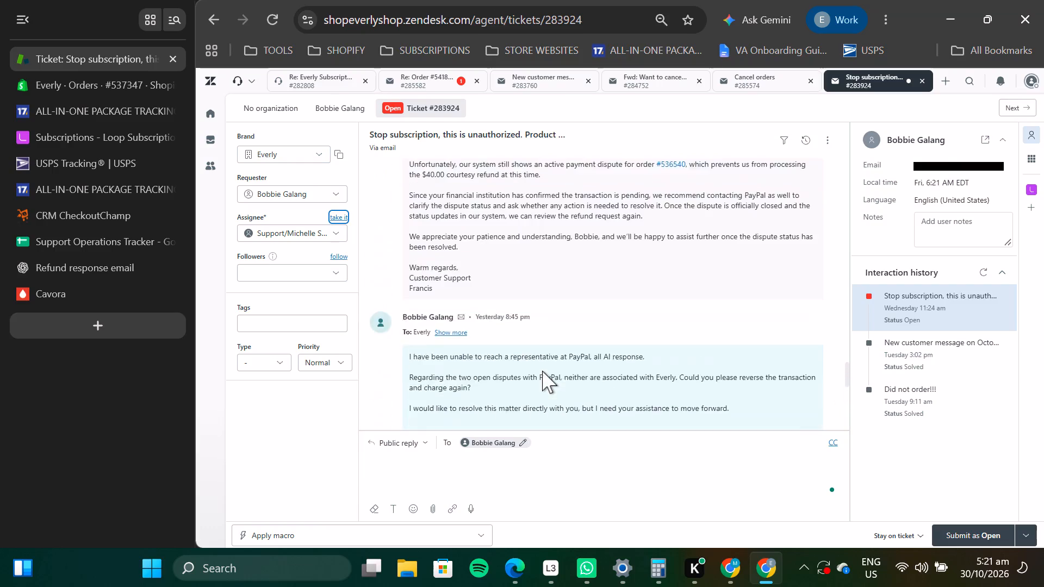
scroll(542, 371, up, 1)
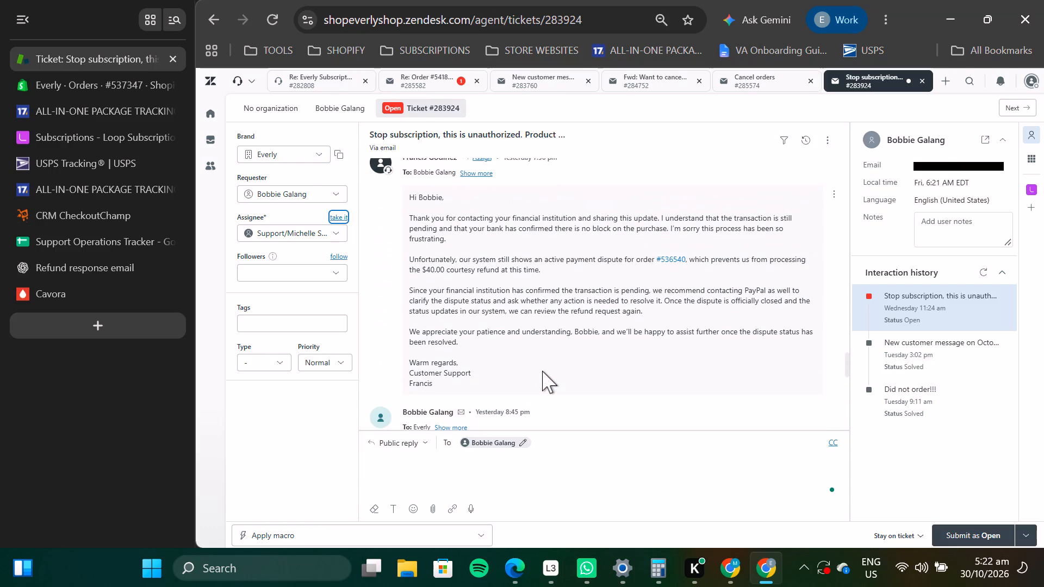
scroll(542, 371, up, 5)
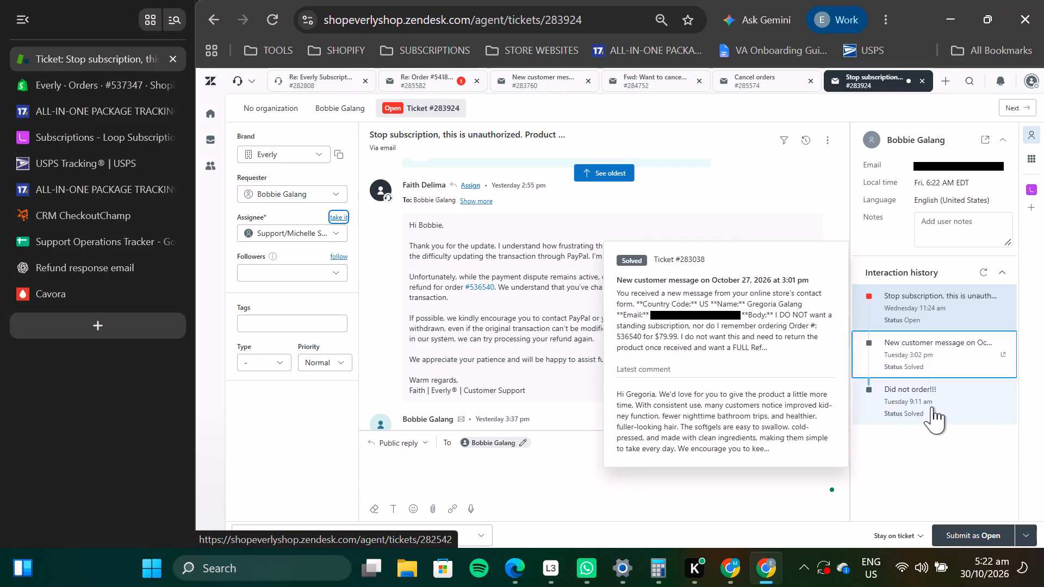
scroll(443, 323, down, 2)
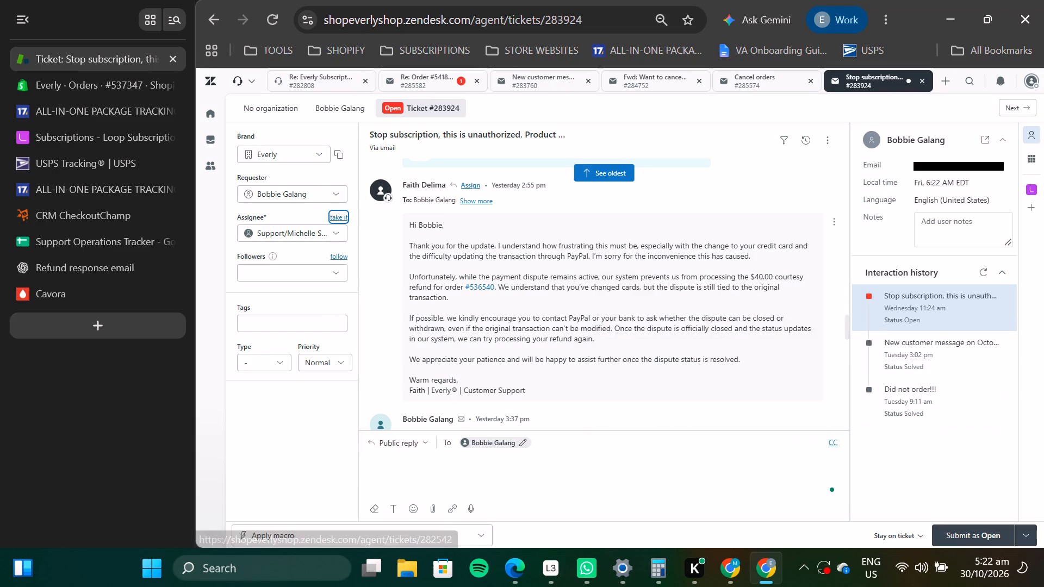
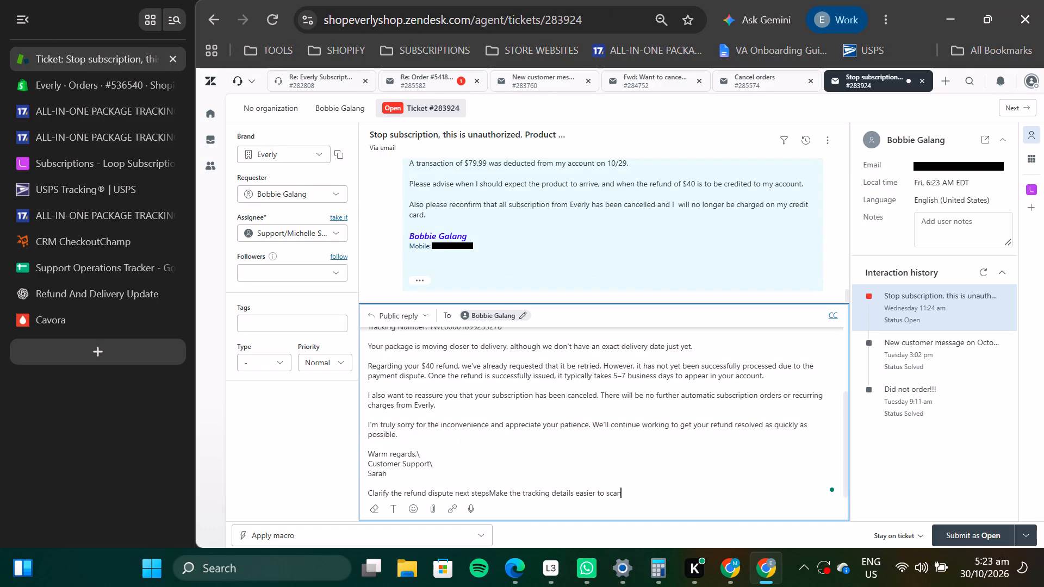
Replace the sign-off name and the stray suggestion text below it with Michelle, and remove the backslashes after "Warm regards," and "Customer Support".
drag(626, 491, 372, 469)
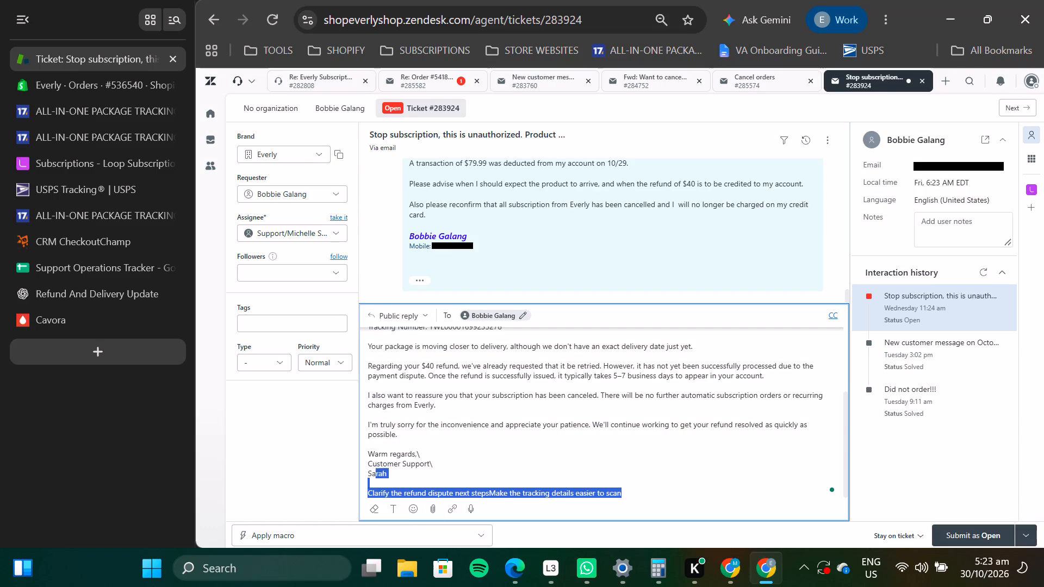
drag(372, 469, 365, 475)
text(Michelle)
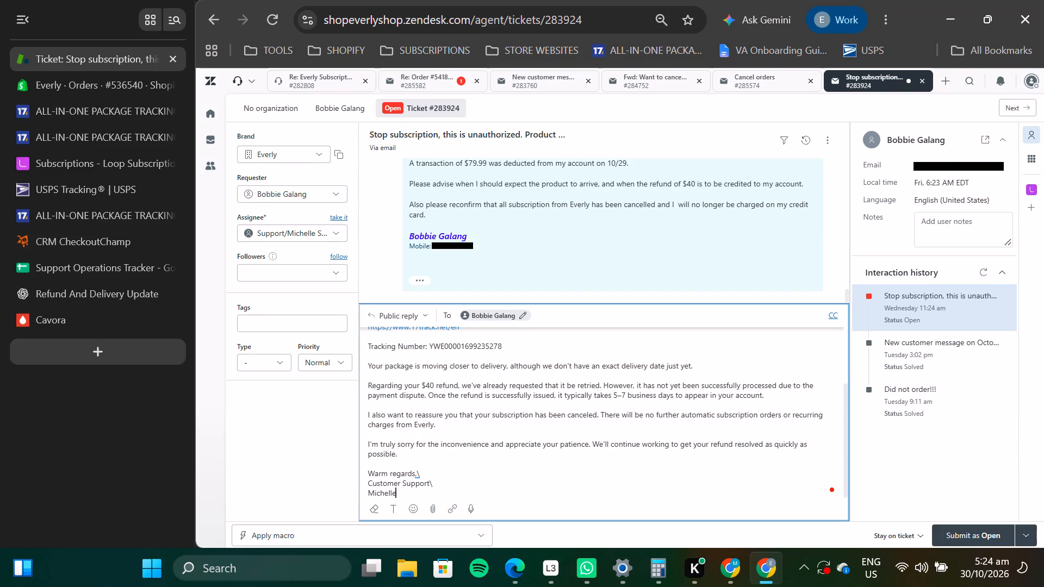
click(446, 481)
key(BackSpace)
key(Up)
key(BackSpace)
Check the start of the reply, take over assignment of ticket #283924 and submit it as Solved.
scroll(448, 469, up, 3)
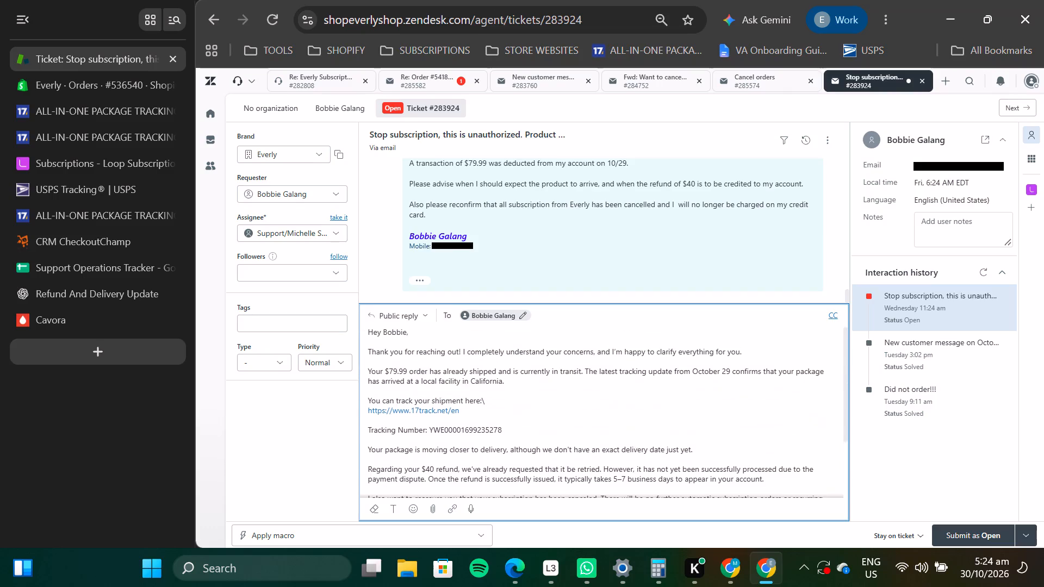
scroll(448, 468, up, 2)
triple_click(341, 214)
click(341, 214)
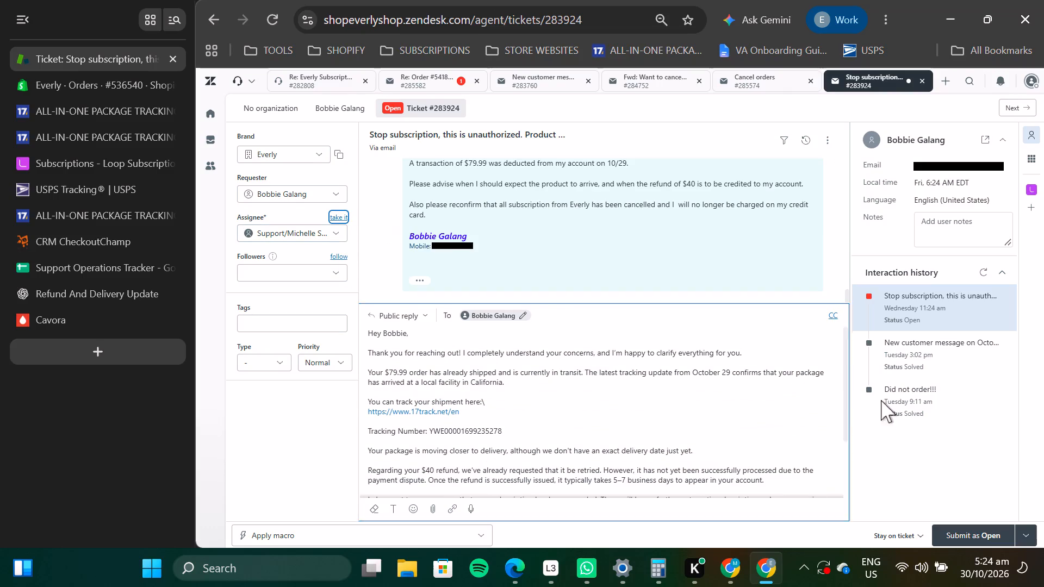
click(1033, 535)
click(1000, 511)
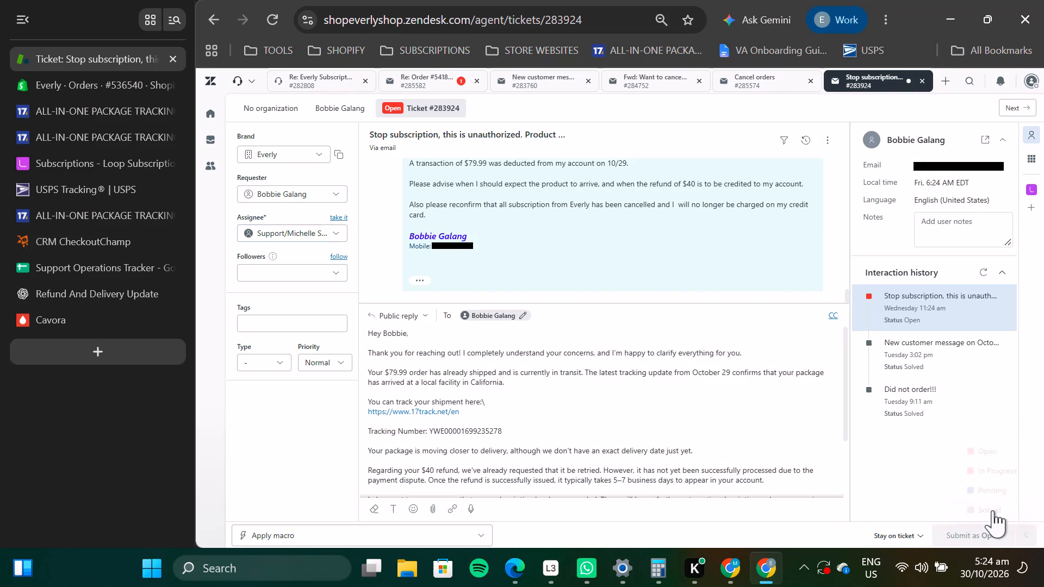
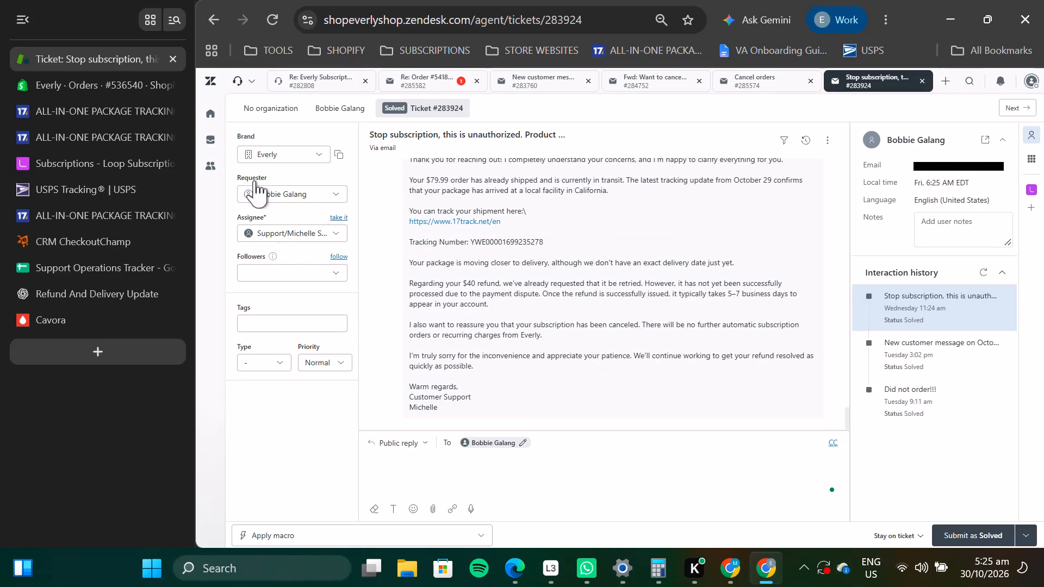
Return to the Everly – Tickets view to check the remaining ticket queue.
click(215, 134)
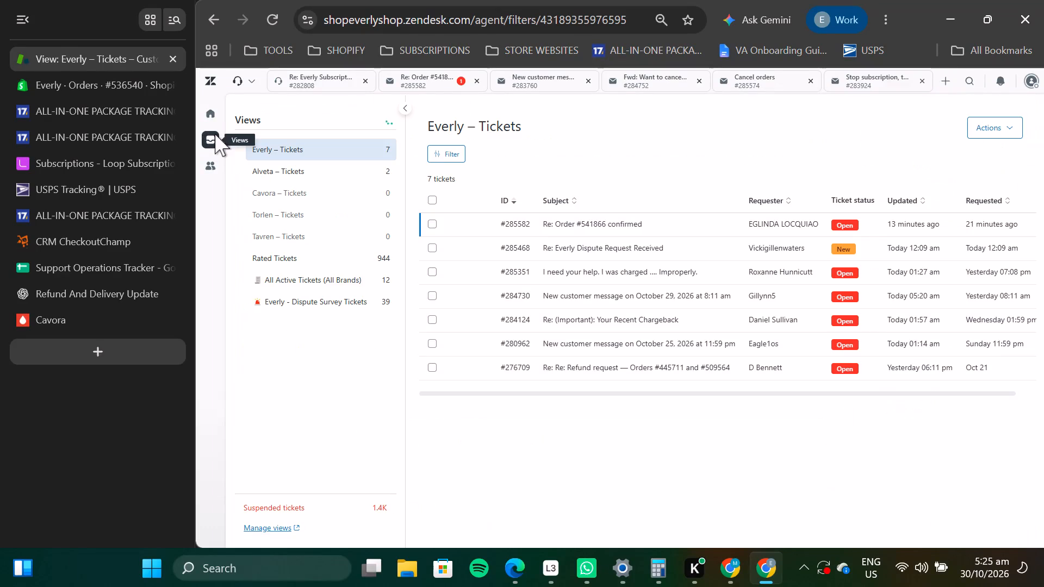
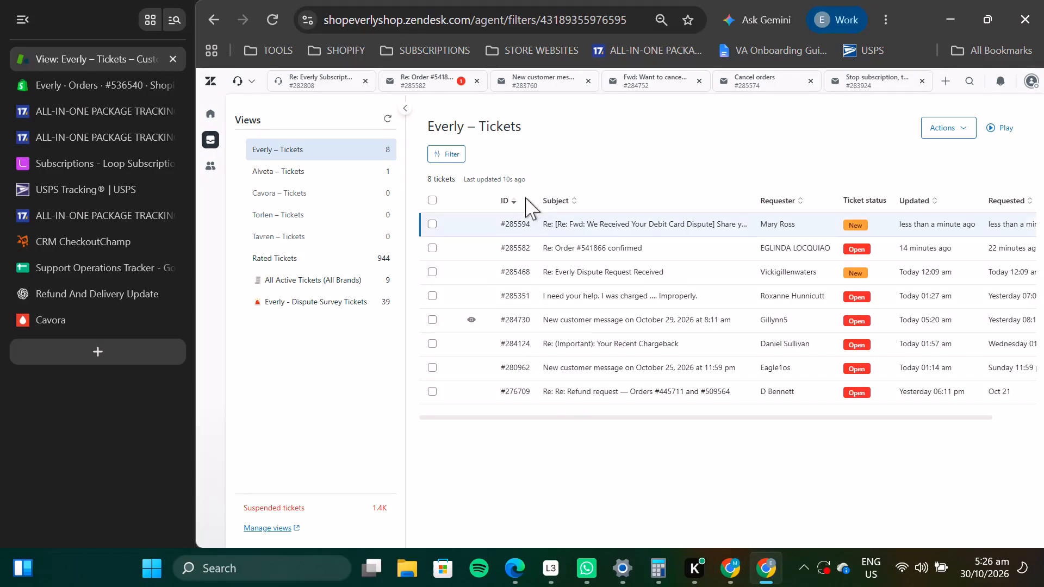
click(596, 252)
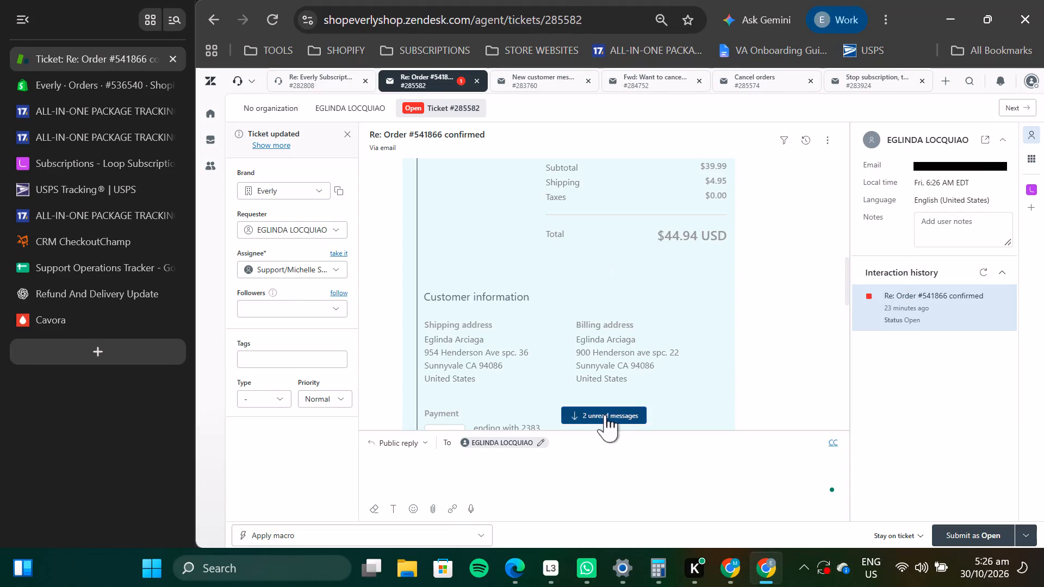
click(605, 415)
scroll(636, 354, up, 1)
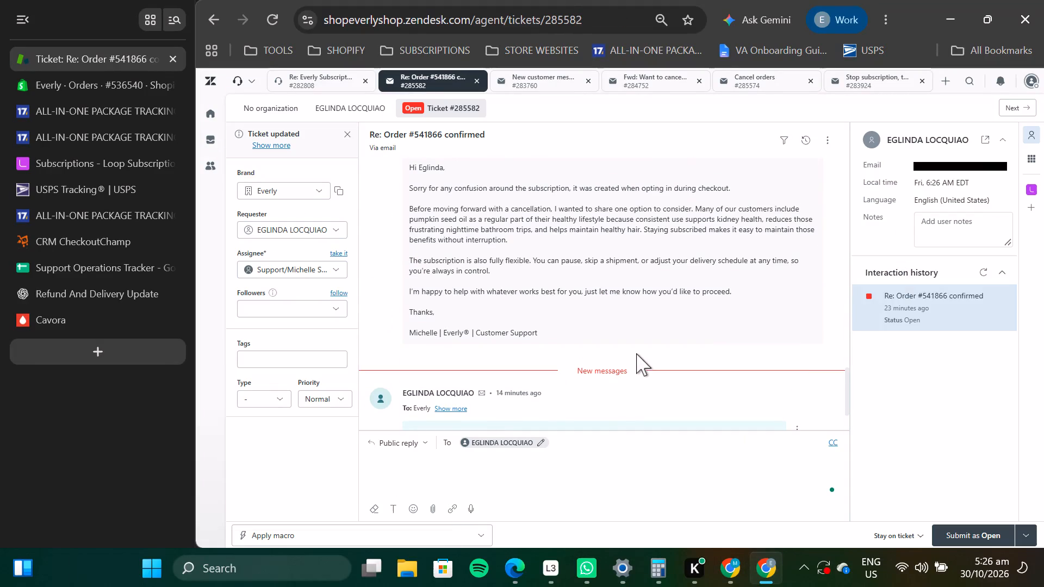
scroll(626, 362, down, 3)
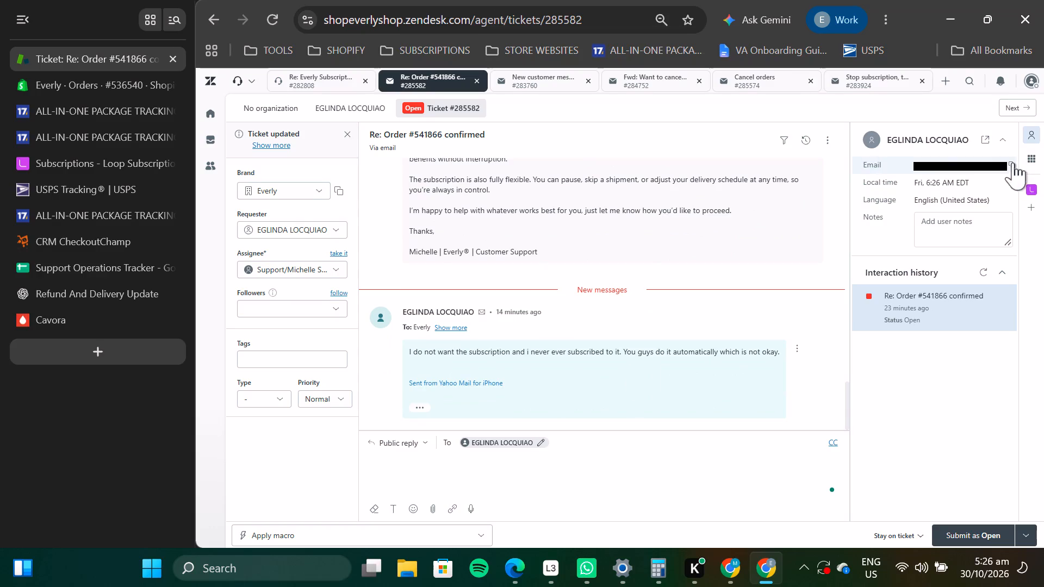
click(1013, 163)
click(90, 86)
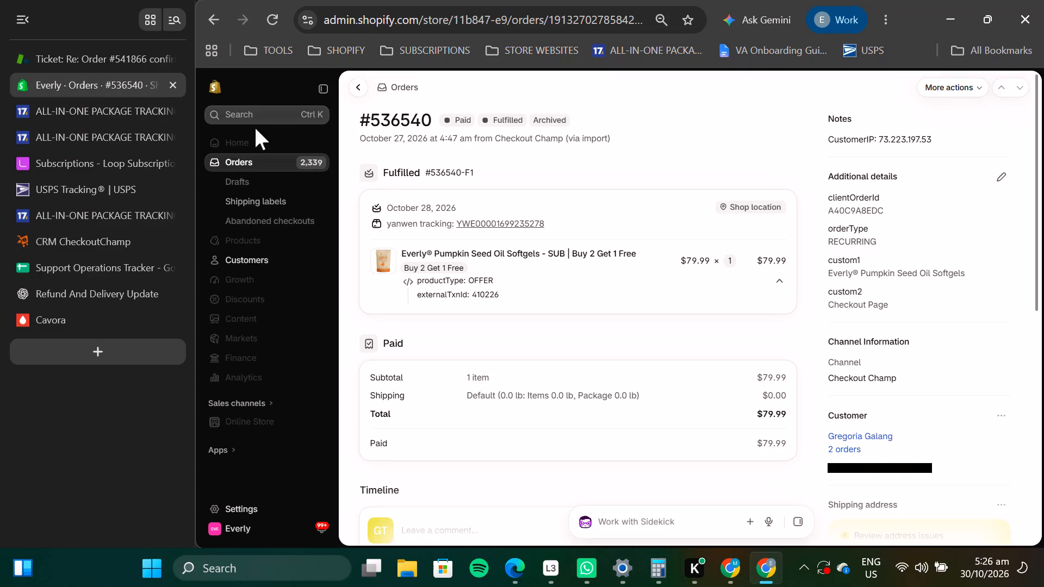
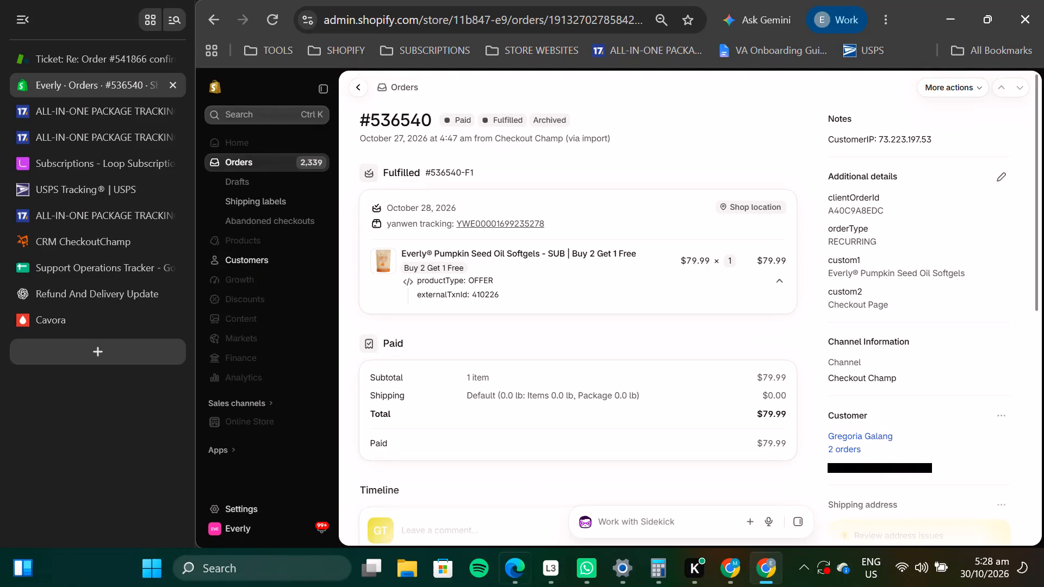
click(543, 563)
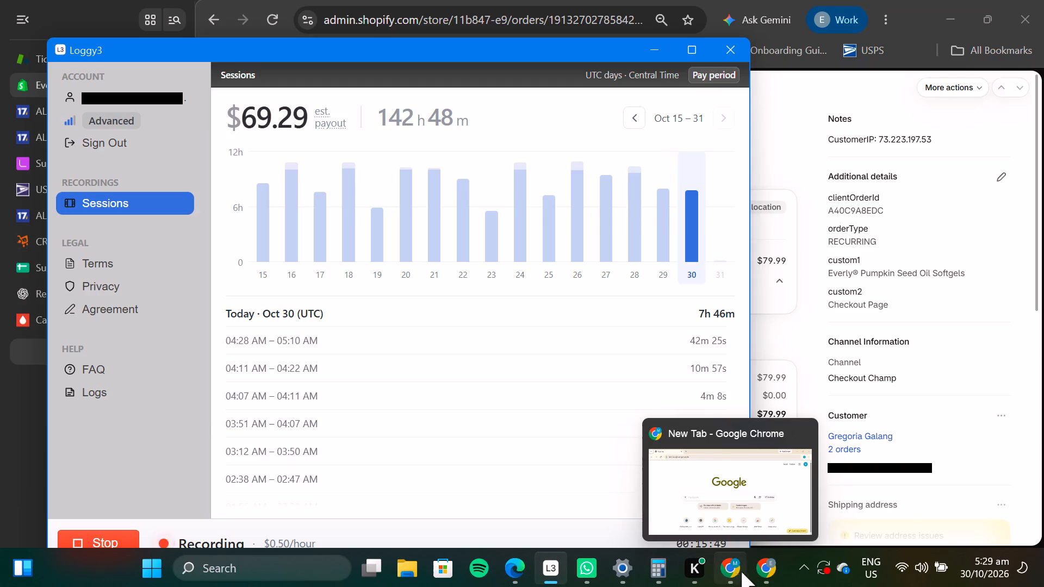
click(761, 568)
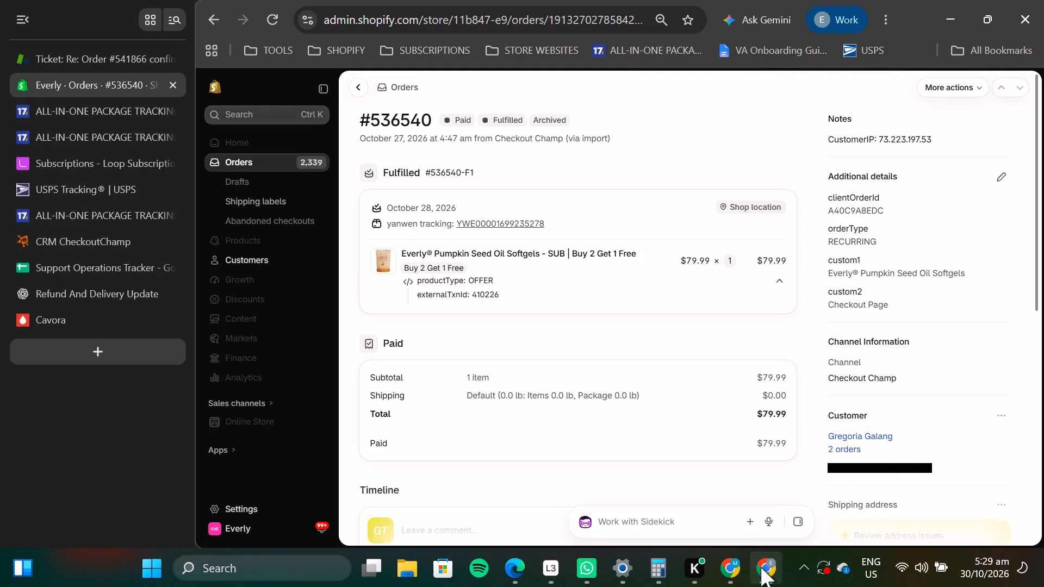
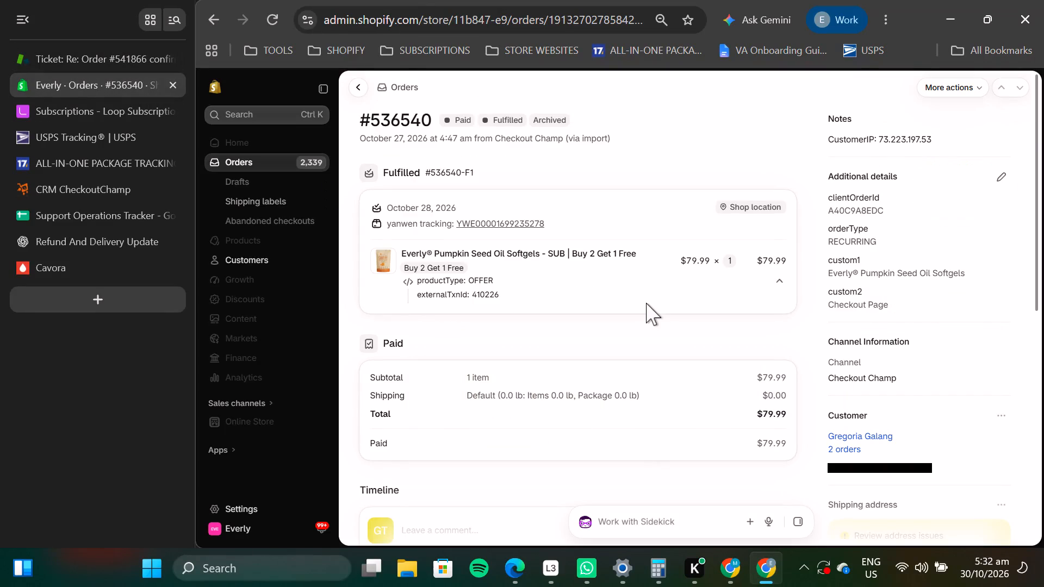
scroll(645, 298, down, 2)
scroll(518, 254, up, 4)
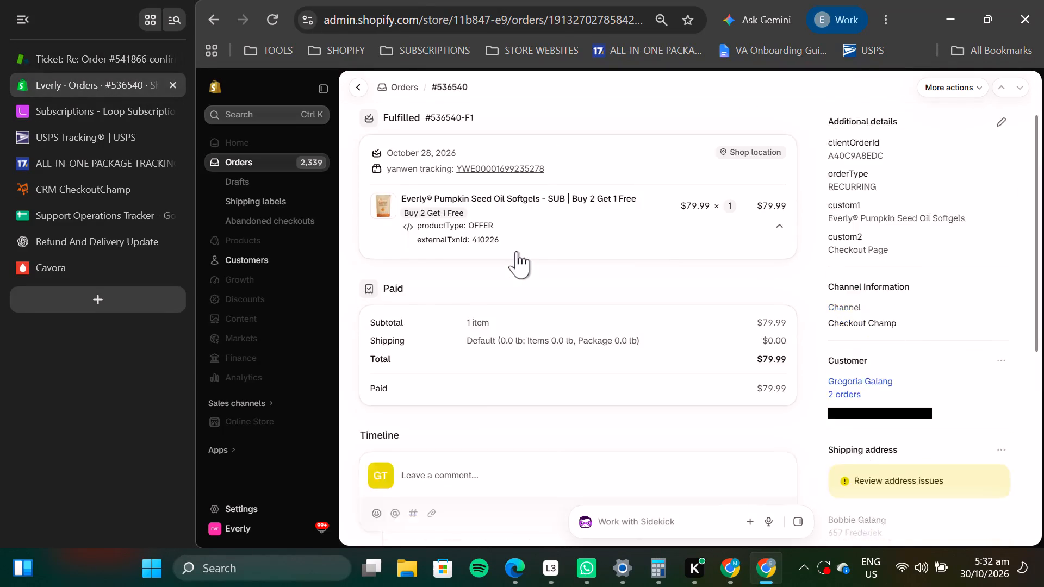
scroll(517, 251, up, 1)
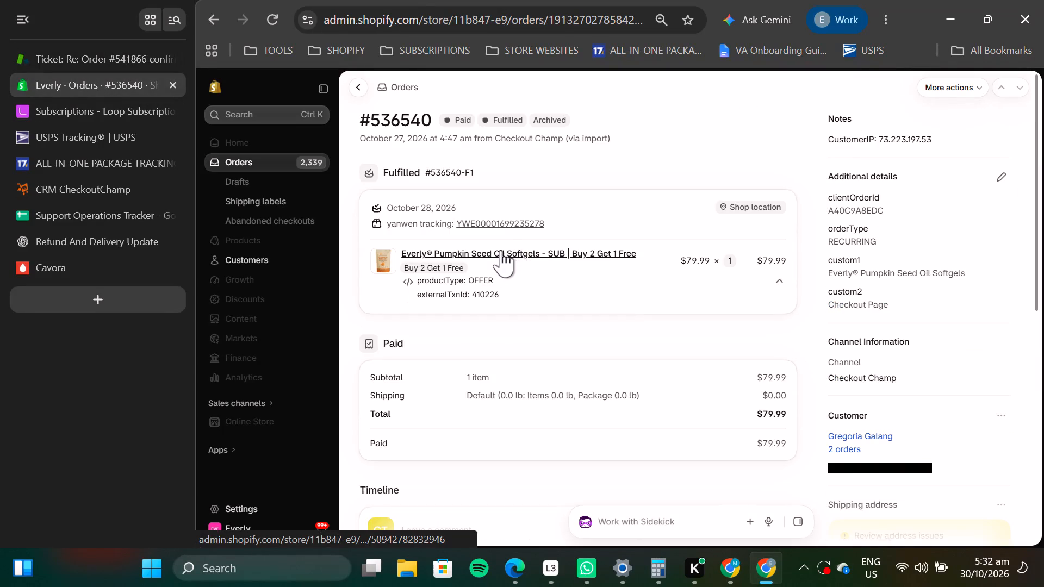
click(94, 51)
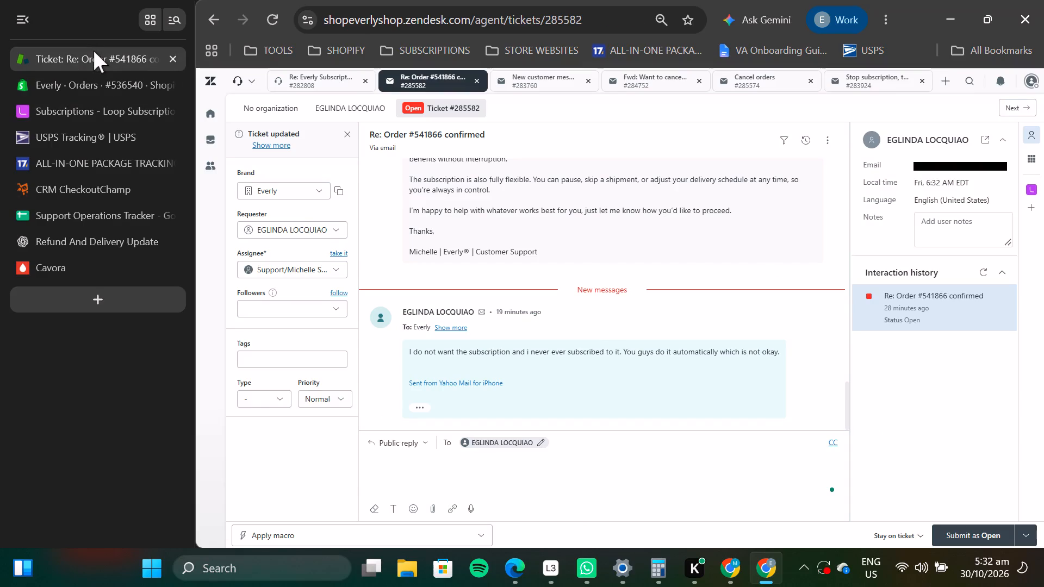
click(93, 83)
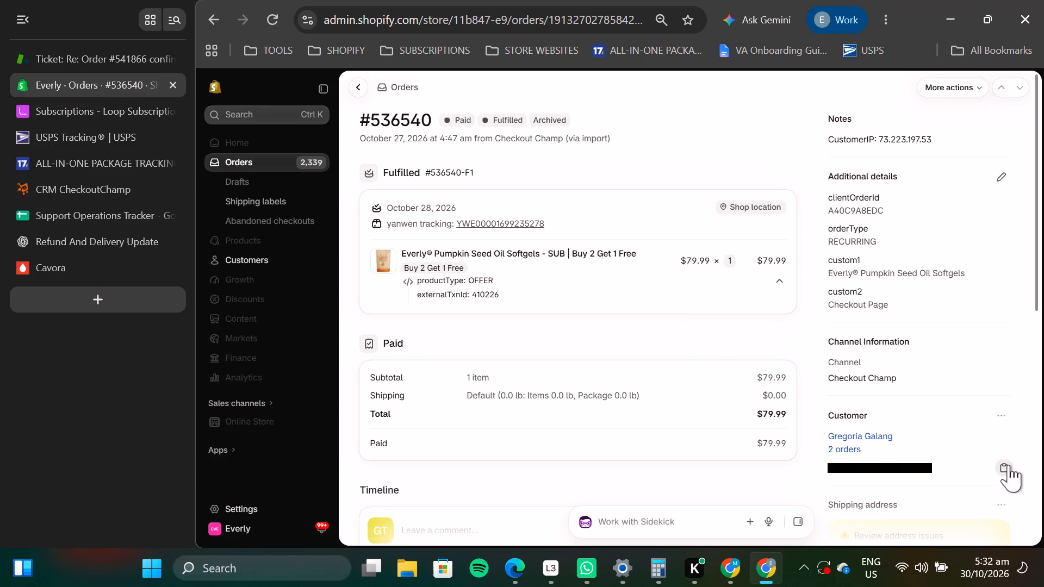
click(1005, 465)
Copy the requester's email address from Zendesk ticket #285582.
click(46, 62)
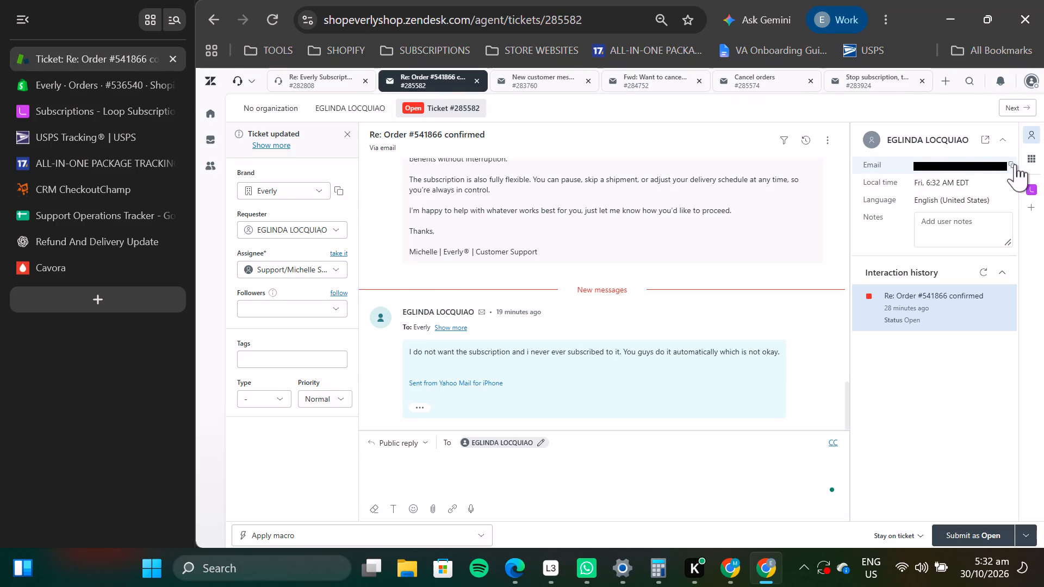
click(1012, 164)
drag(1013, 164, 985, 161)
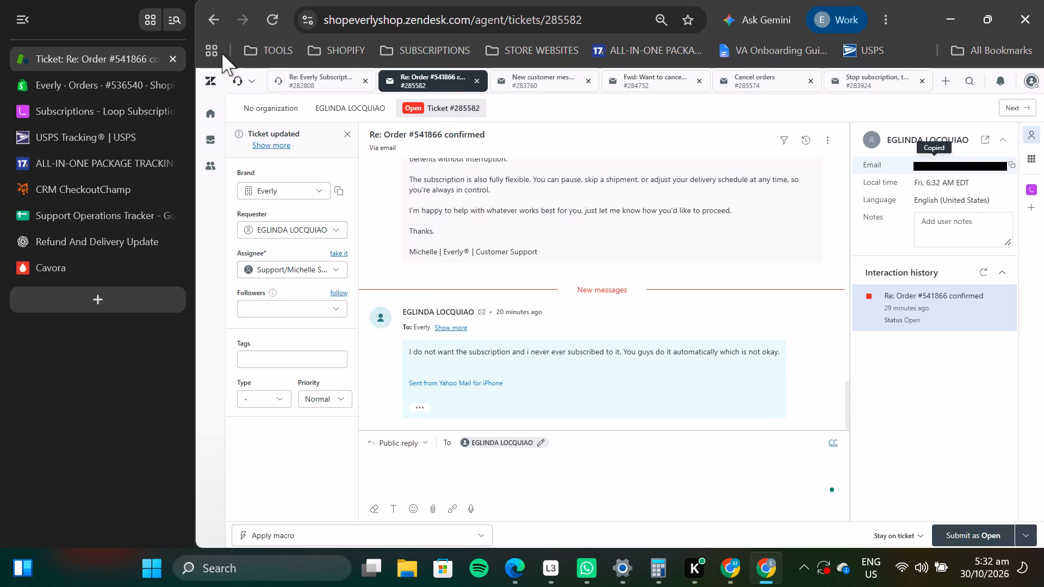
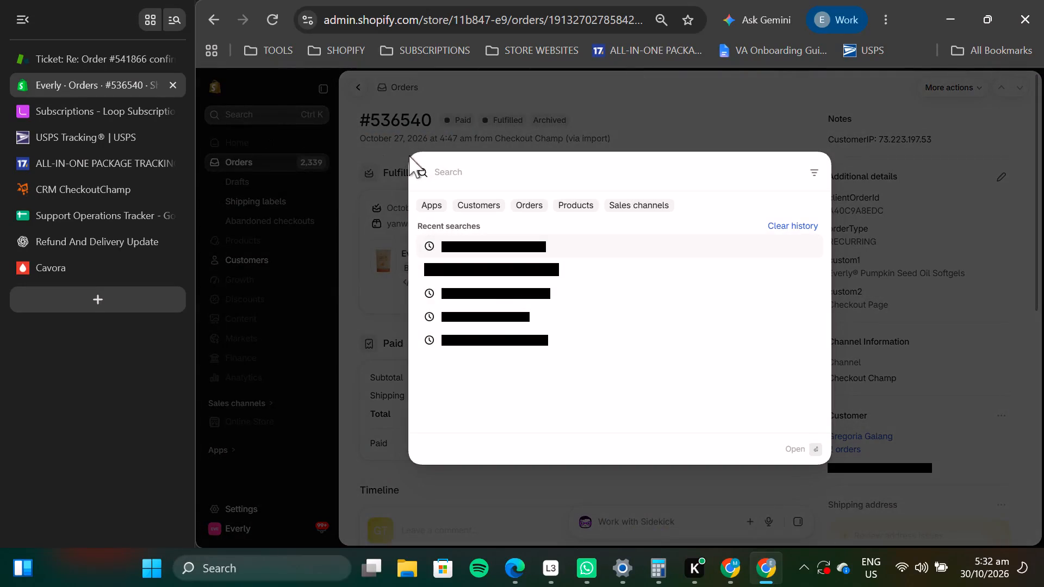
click(464, 166)
right_click(459, 167)
click(528, 357)
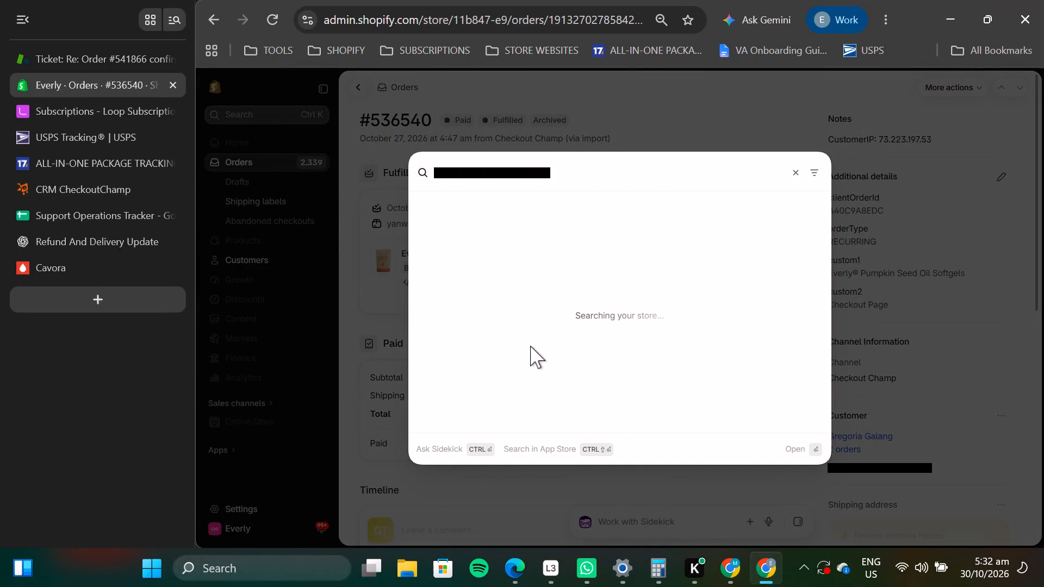
click(474, 270)
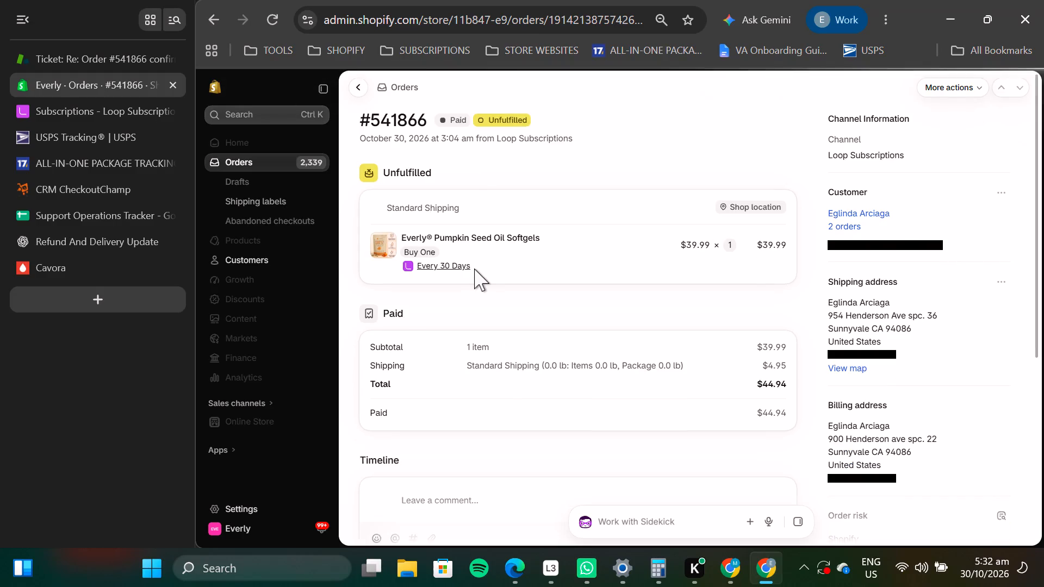
Review the Loop subscription linked to the order's softgels item, closing the USPS and package-tracking tabs.
click(443, 267)
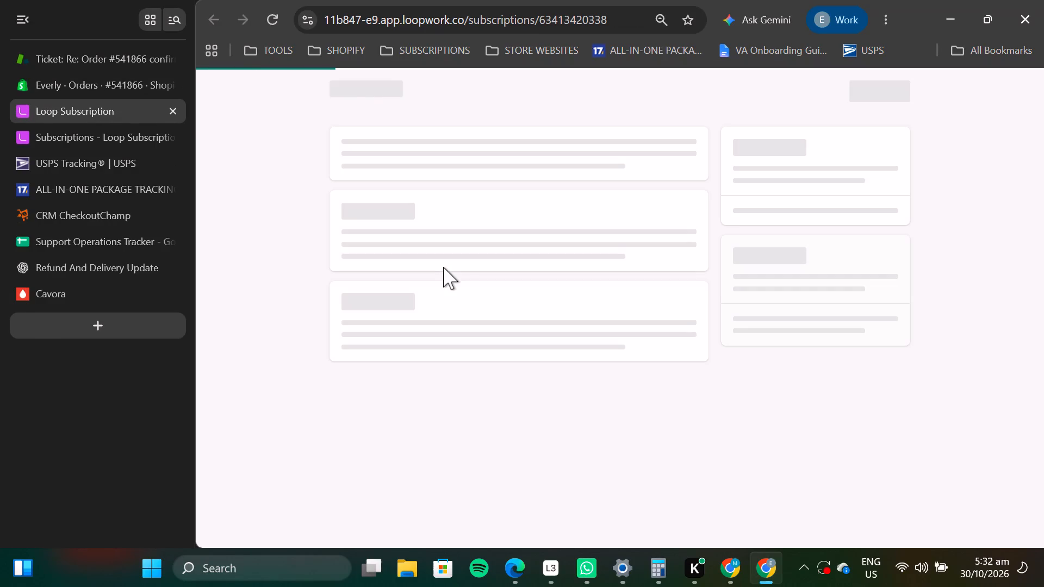
click(173, 163)
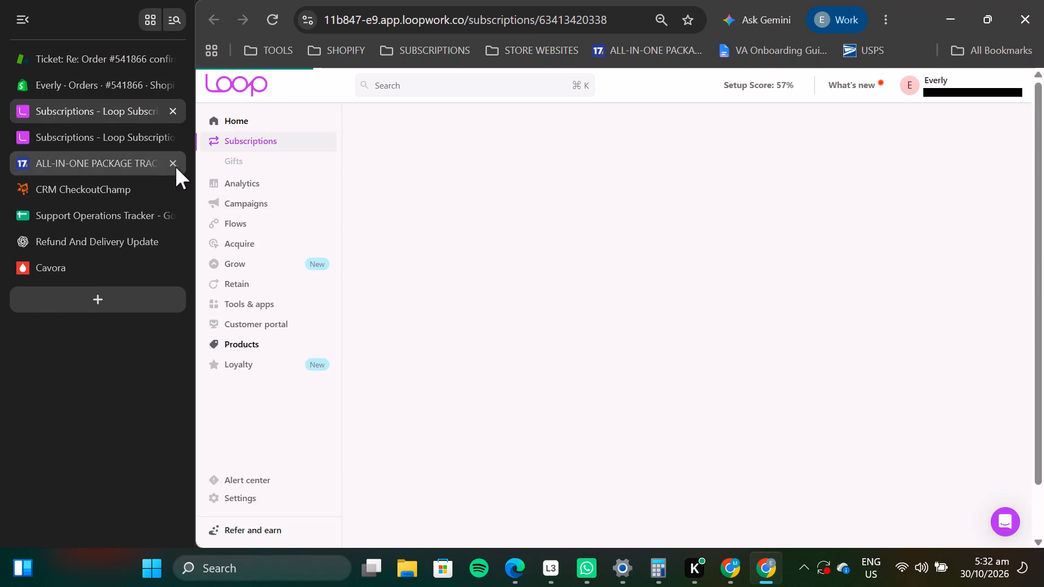
click(174, 163)
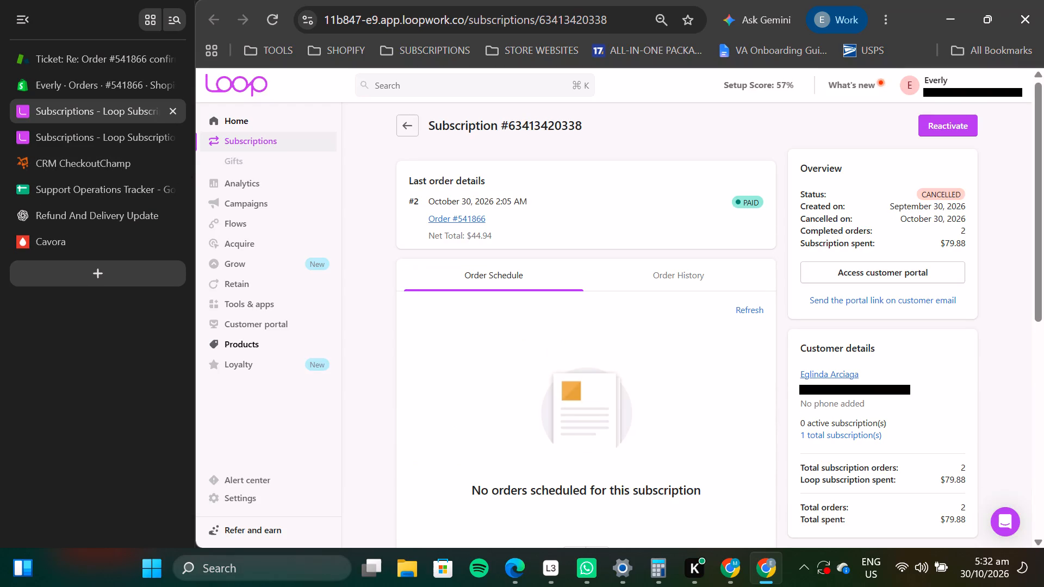
scroll(705, 345, down, 3)
scroll(705, 345, up, 3)
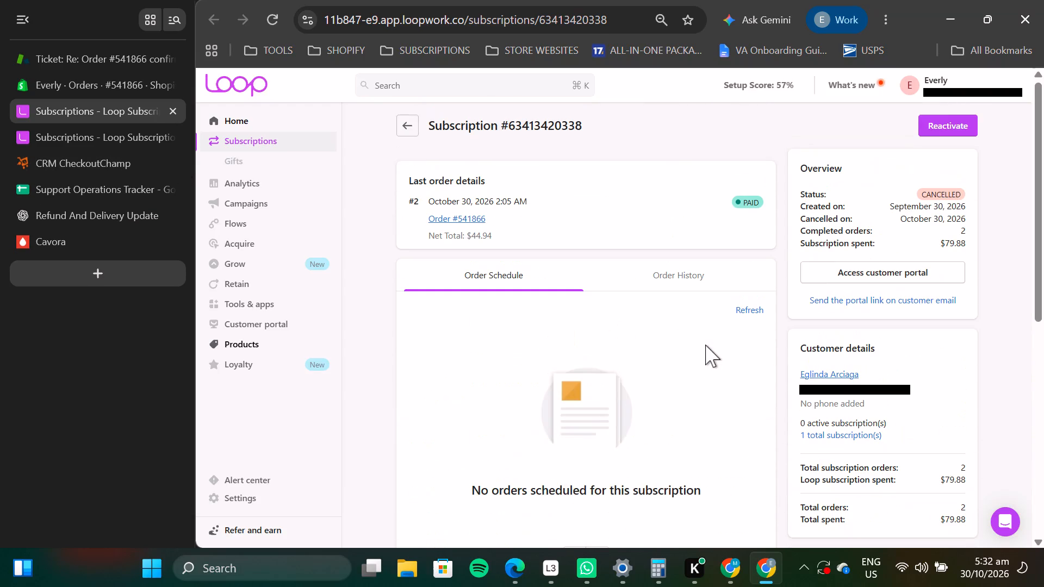
Refresh Zendesk ticket #285582, apply the Wormwood Subscription Cancellation [Step 3] macro, and add the name Erlinda to the greeting.
click(113, 61)
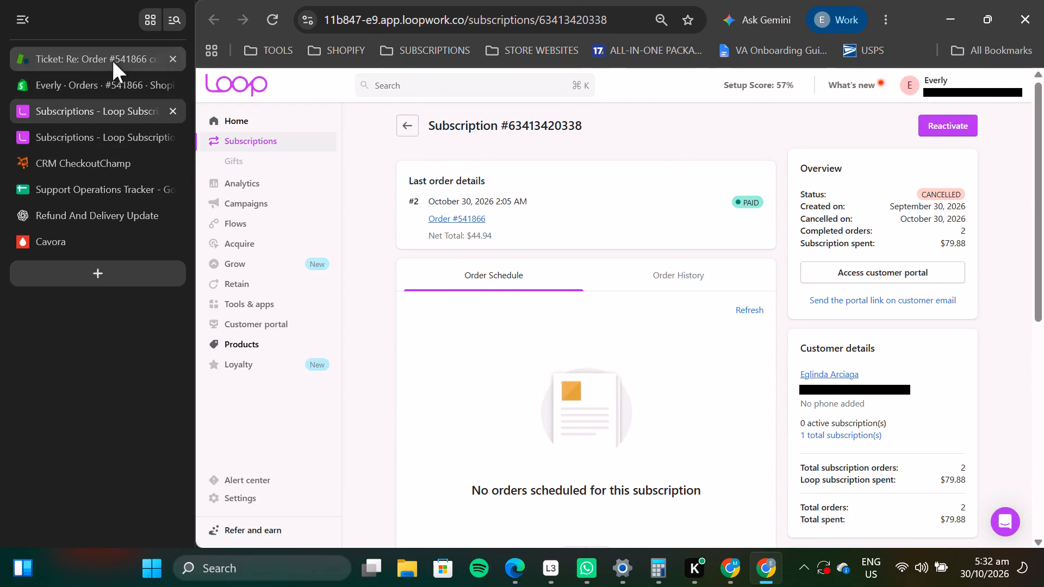
scroll(531, 346, down, 4)
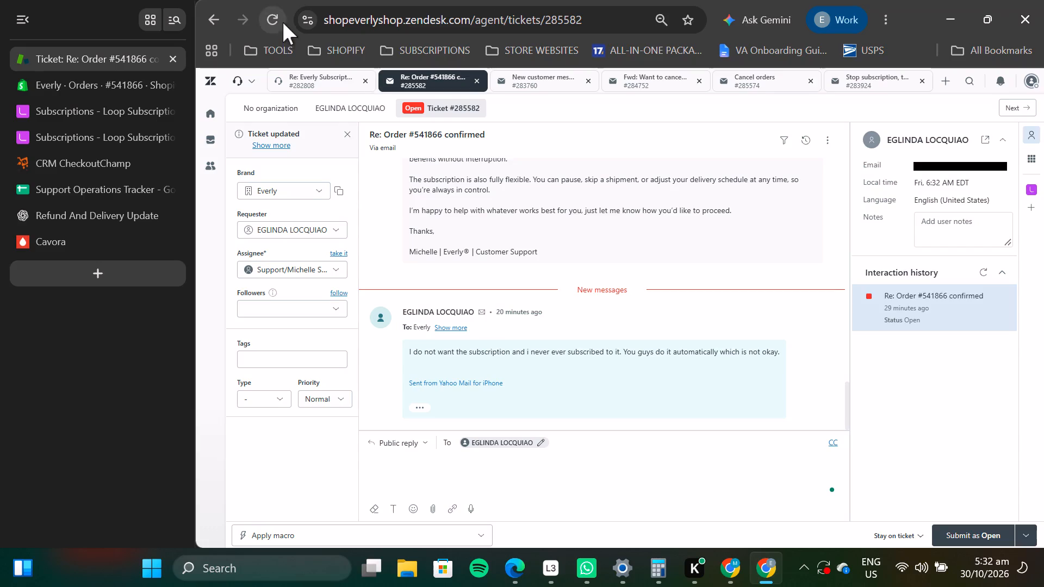
click(283, 22)
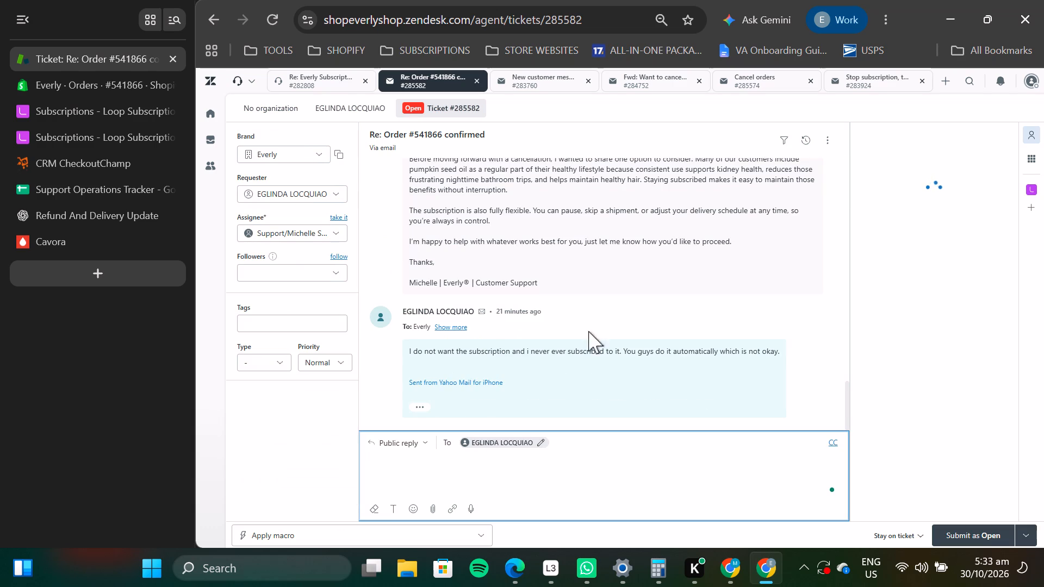
click(475, 531)
click(335, 372)
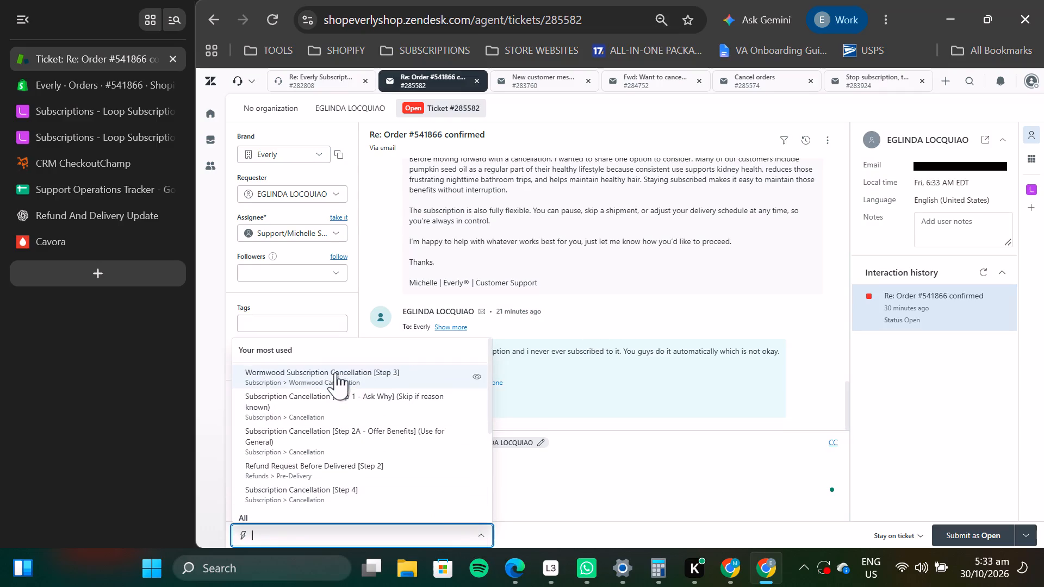
click(412, 409)
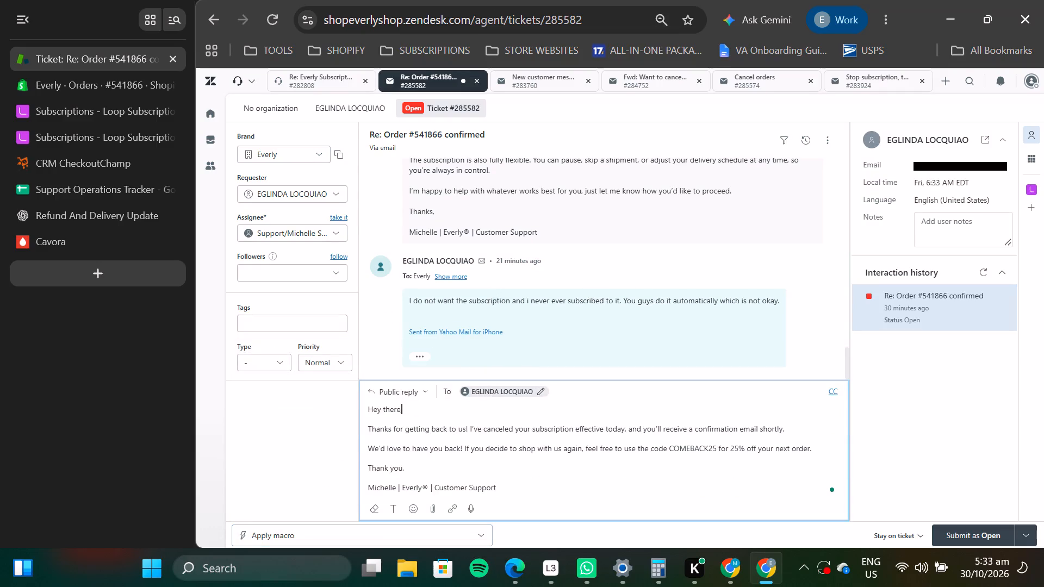
key(Left)
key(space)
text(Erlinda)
Take assignment of ticket #285582 and submit the cancellation reply as Solved.
triple_click(341, 213)
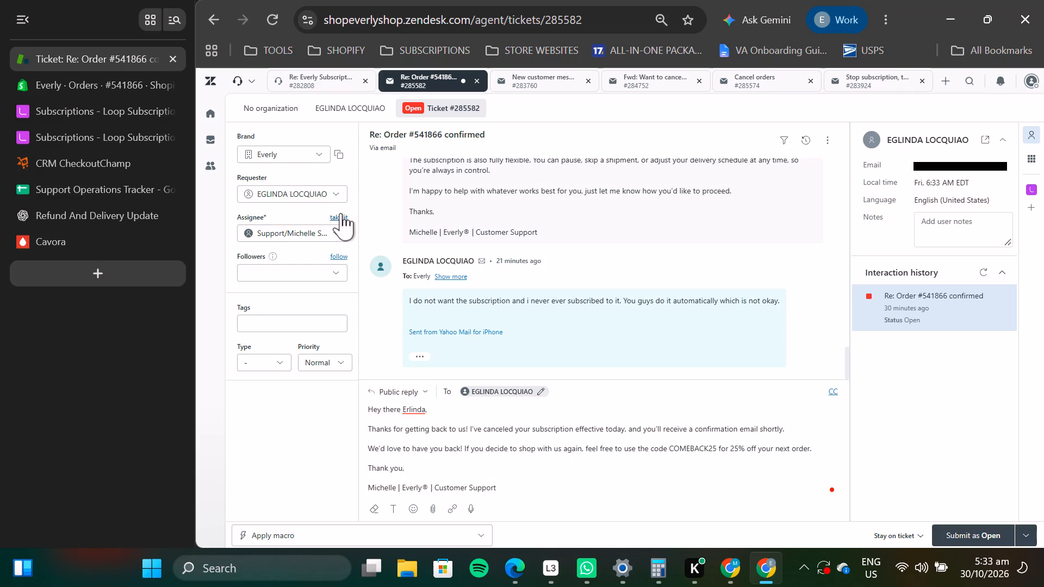
click(341, 213)
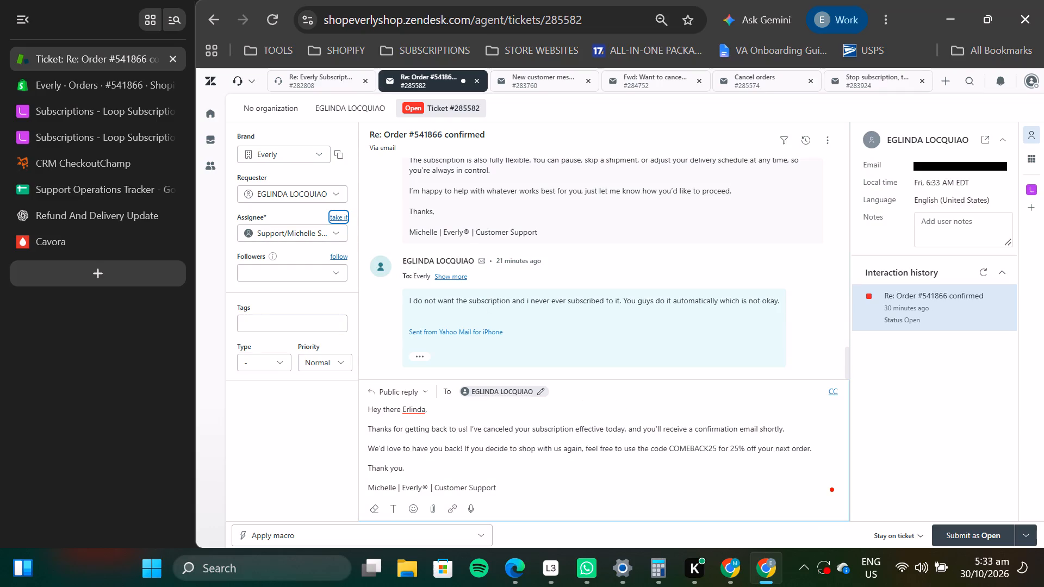
scroll(683, 442, down, 3)
click(1035, 528)
click(999, 515)
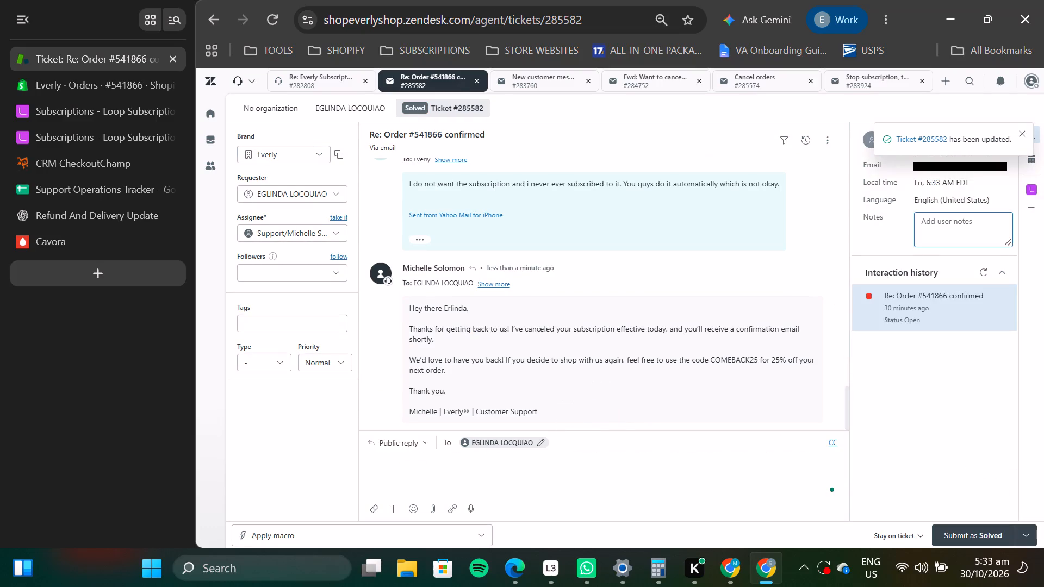
scroll(694, 242, up, 2)
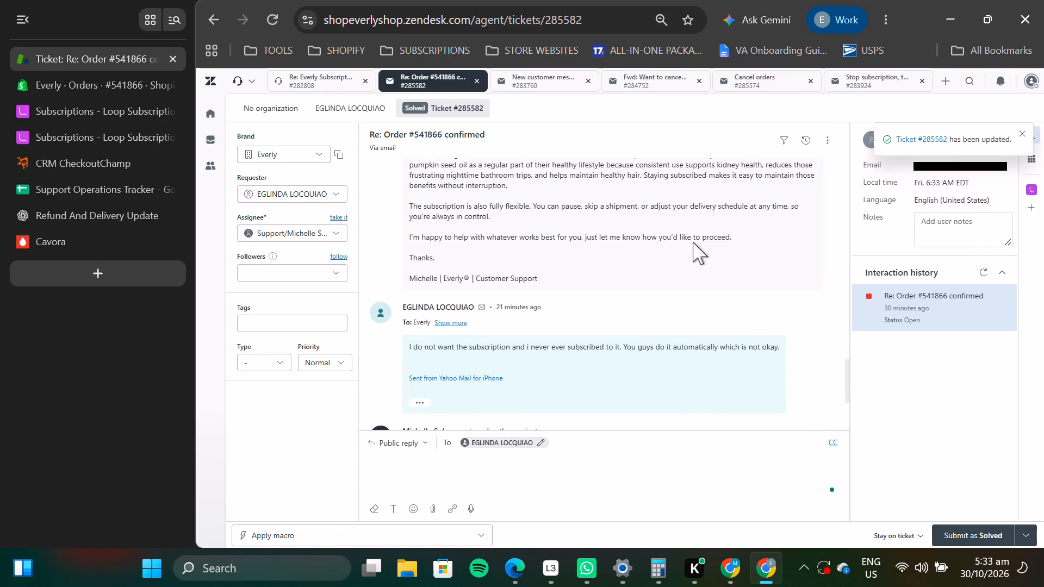
scroll(693, 242, down, 3)
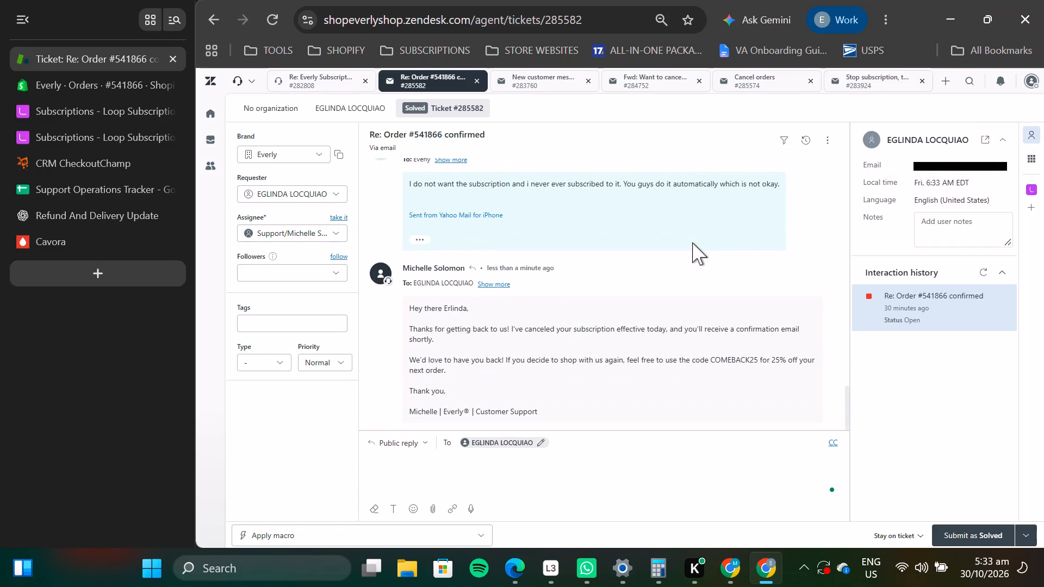
scroll(692, 242, down, 2)
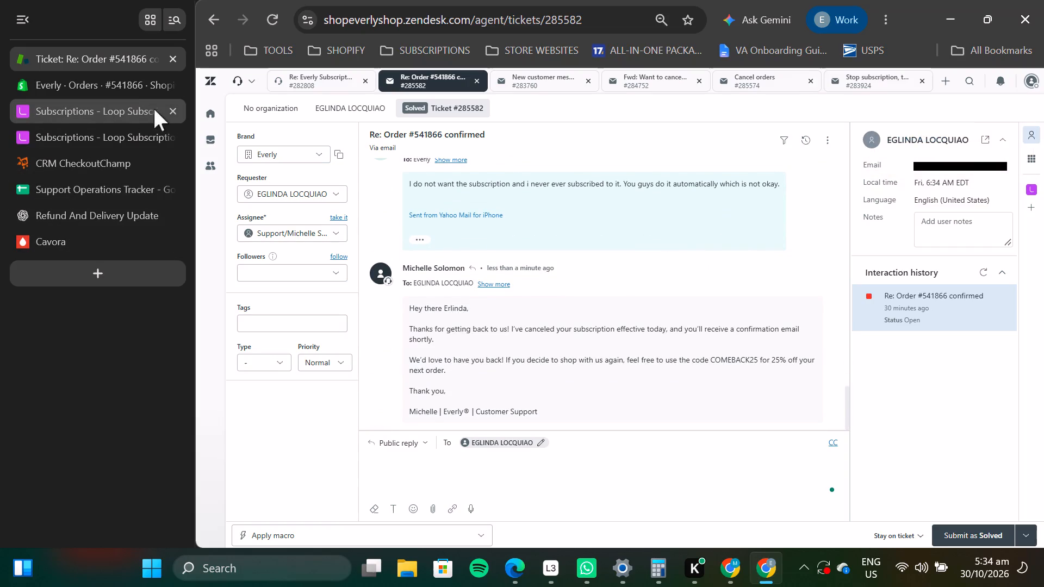
click(171, 110)
click(172, 107)
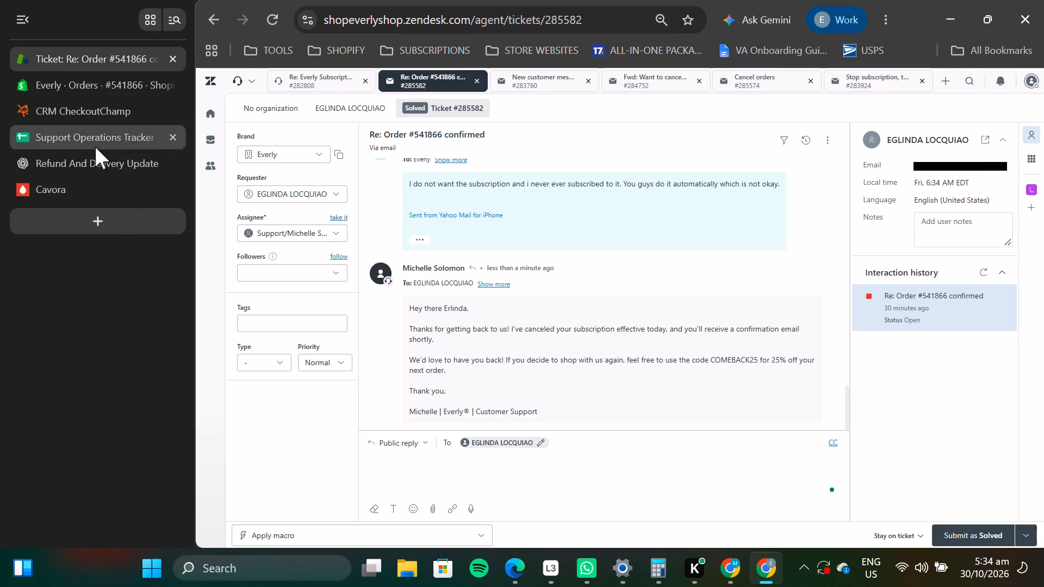
scroll(462, 369, down, 3)
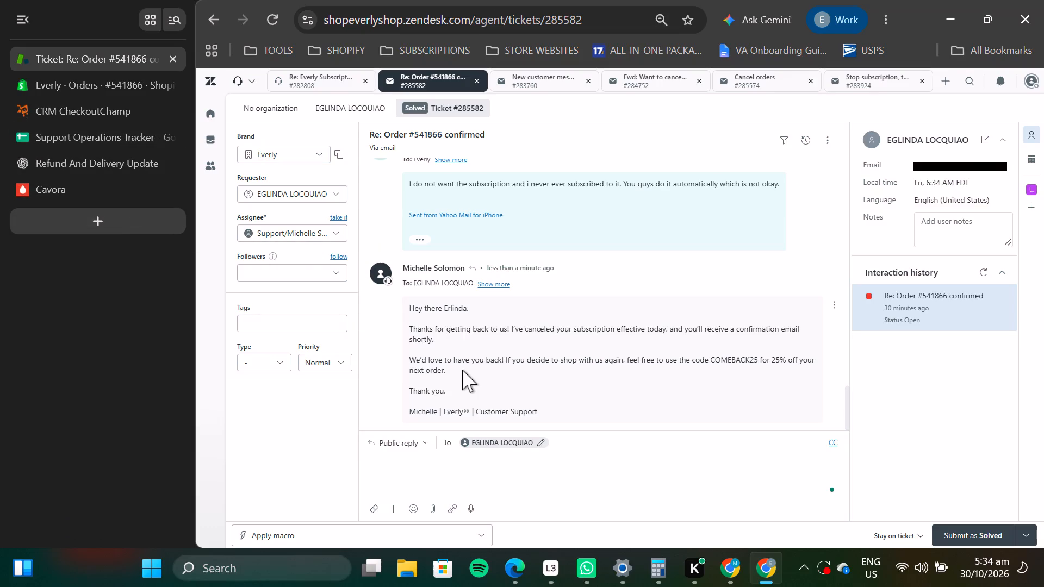
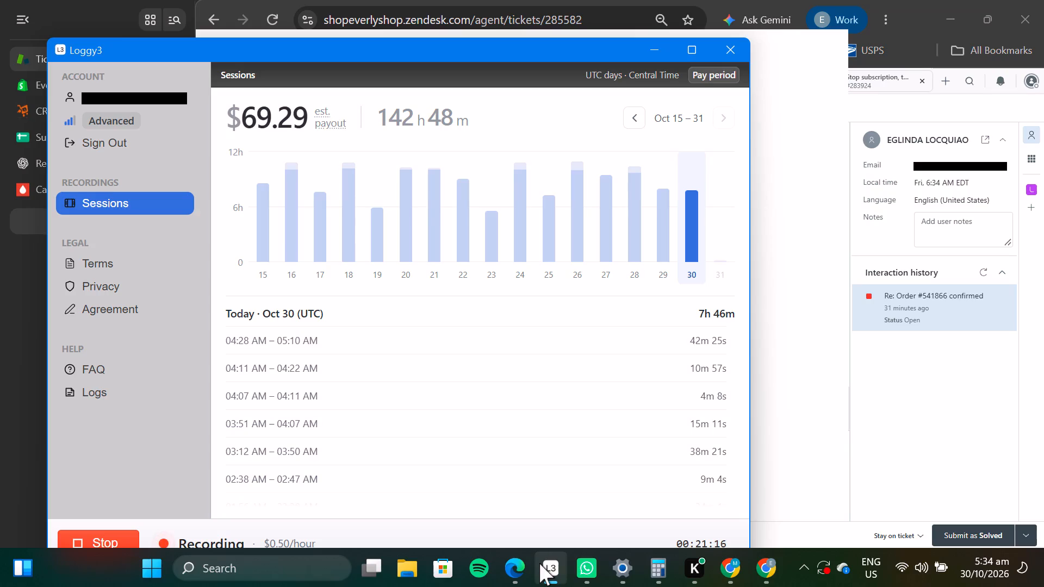
Open the open ticket #283678, Re: Your dispute submission, from the Zendesk home list and read its latest messages.
click(763, 563)
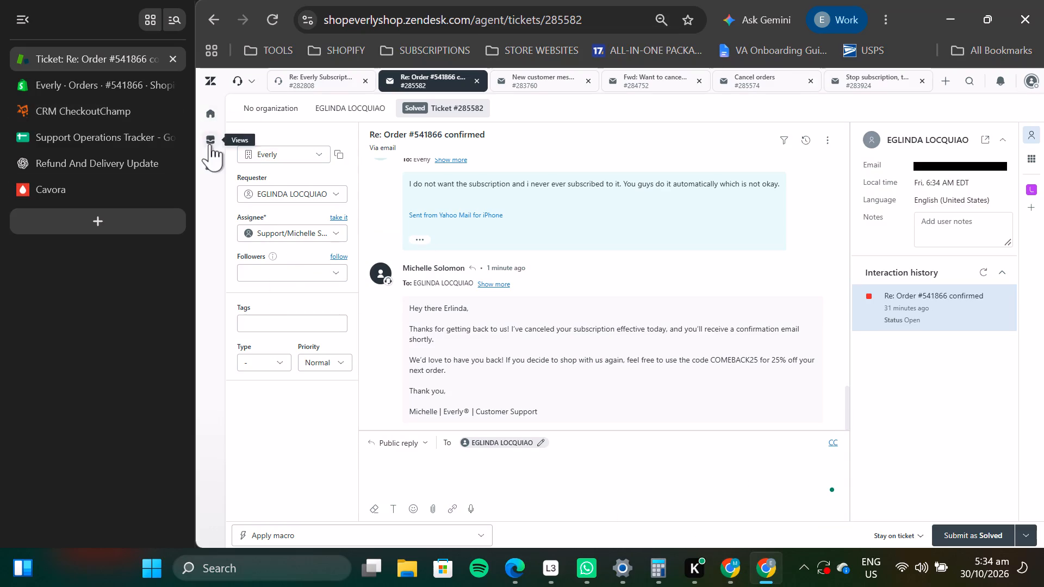
click(210, 108)
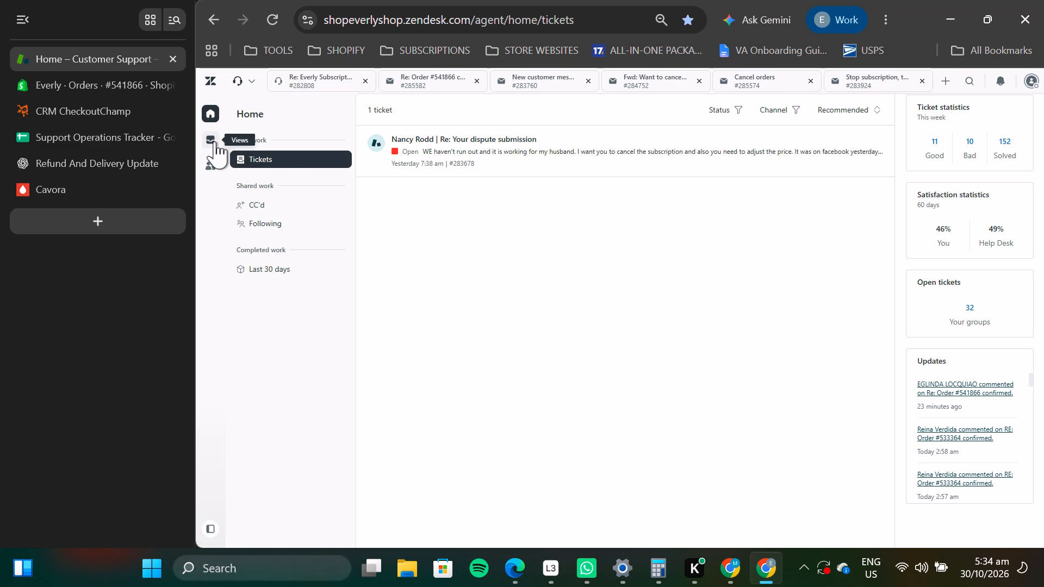
click(525, 153)
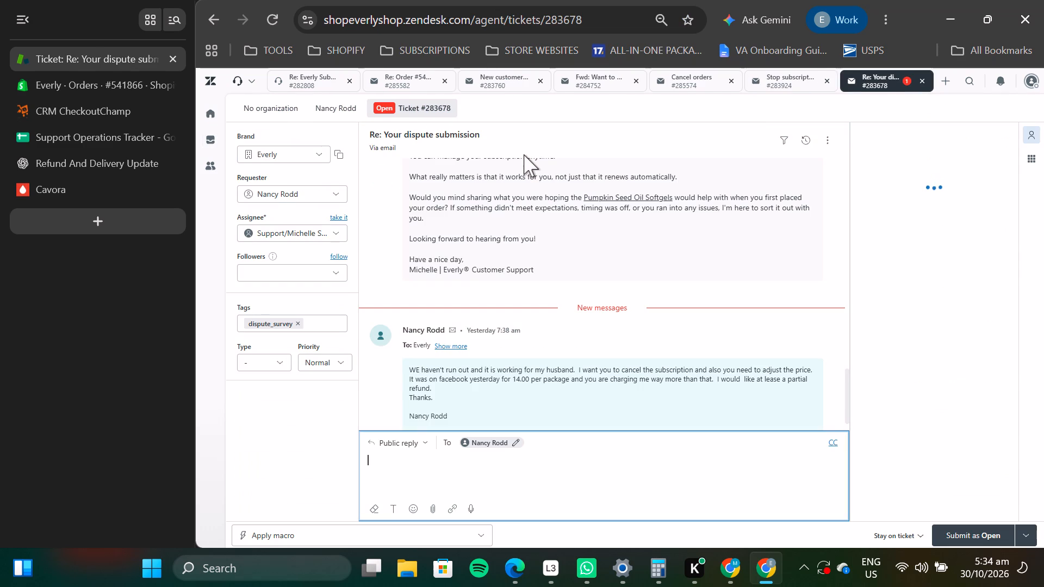
scroll(497, 223, up, 1)
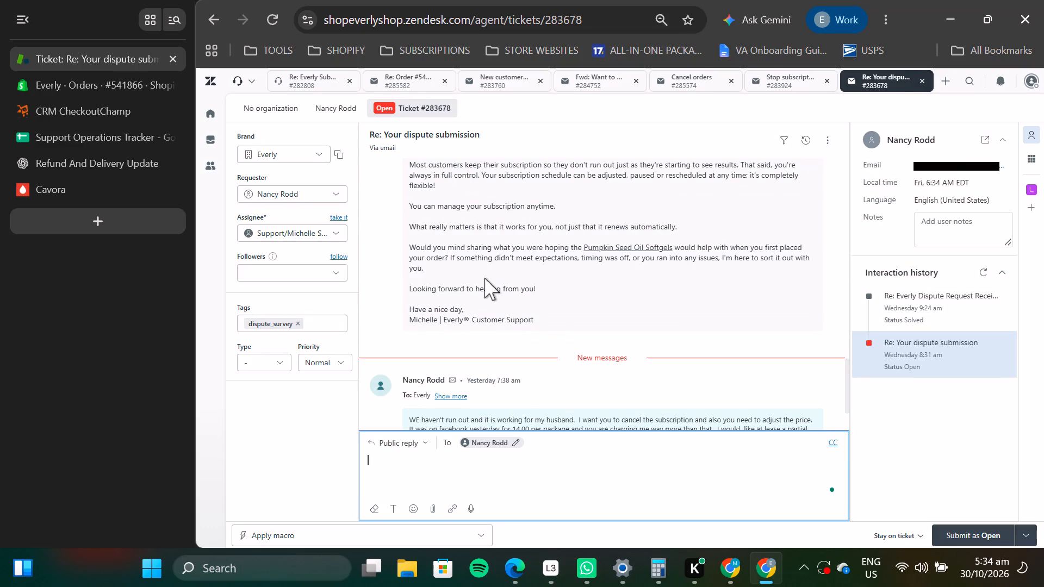
scroll(484, 278, up, 1)
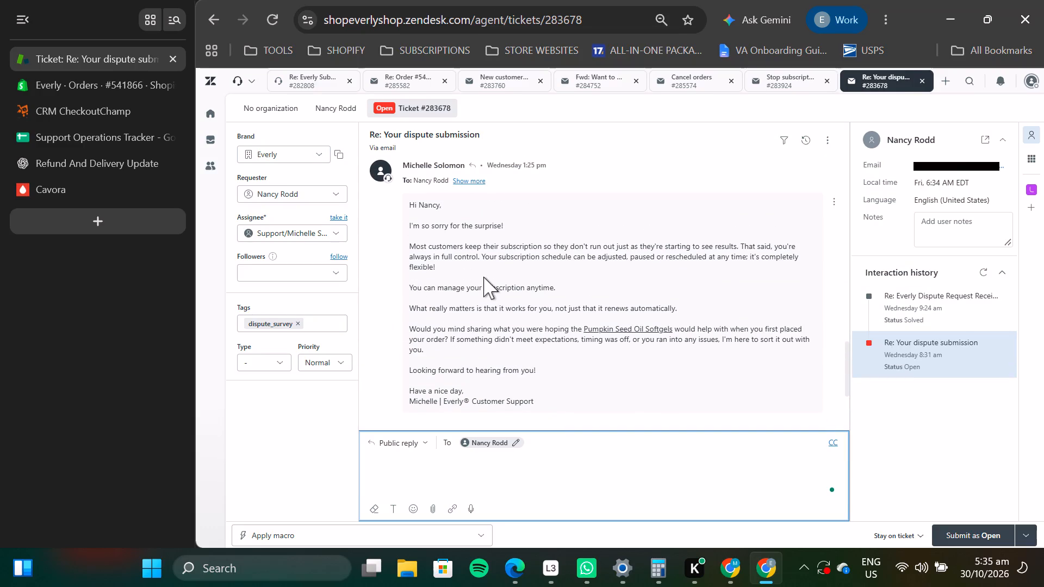
scroll(483, 275, down, 1)
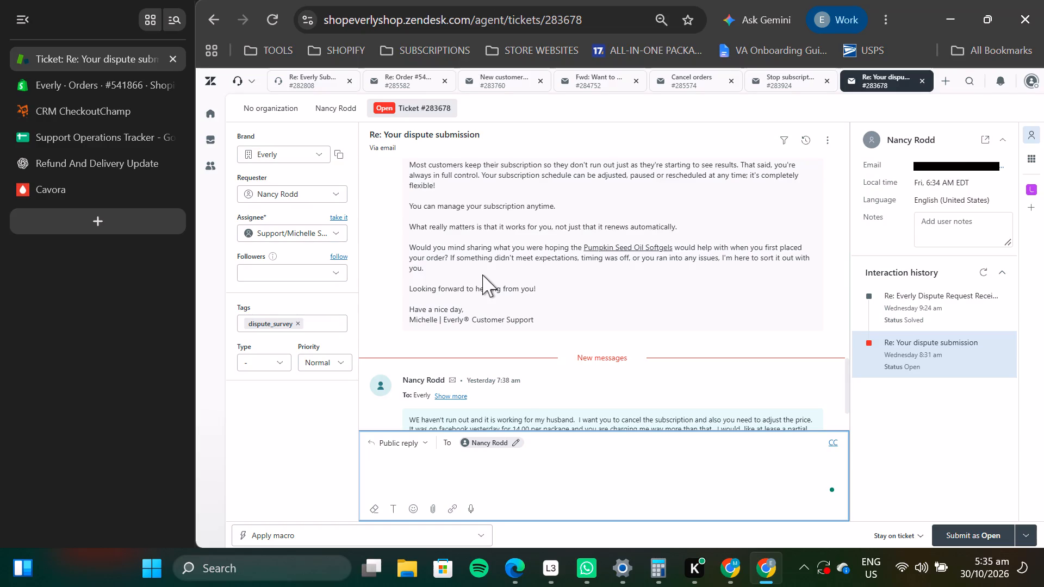
scroll(482, 274, down, 2)
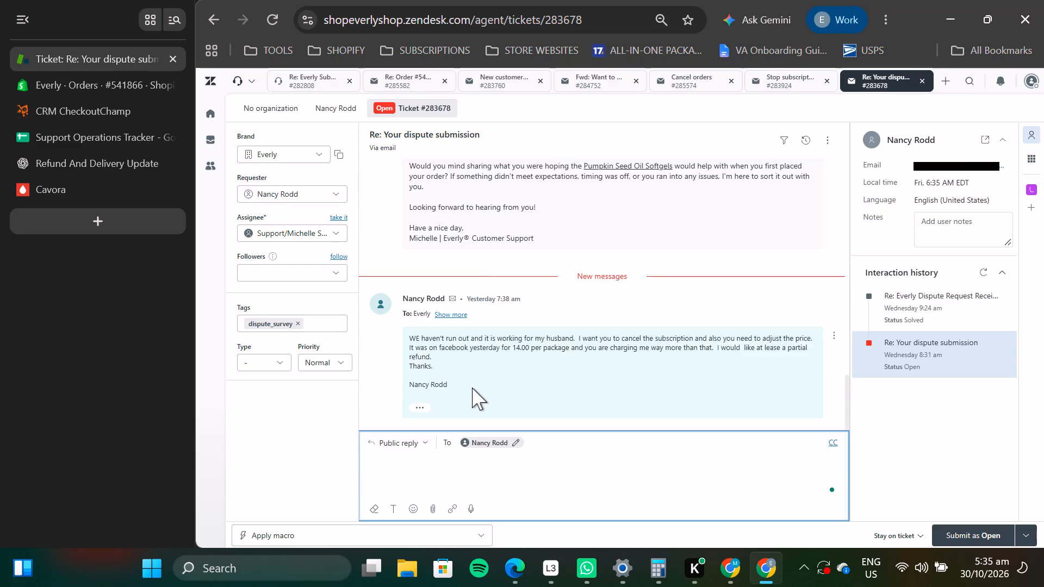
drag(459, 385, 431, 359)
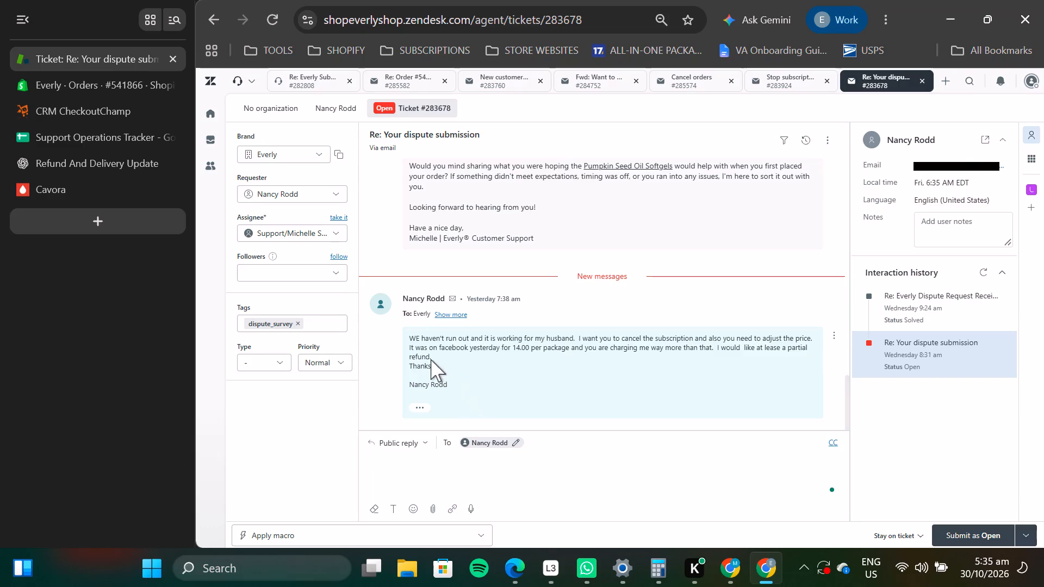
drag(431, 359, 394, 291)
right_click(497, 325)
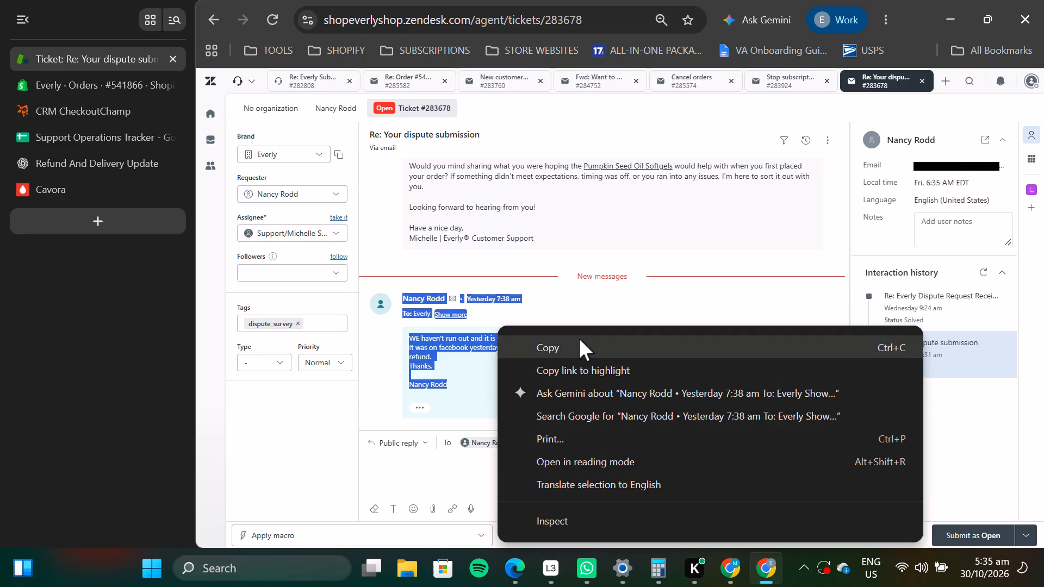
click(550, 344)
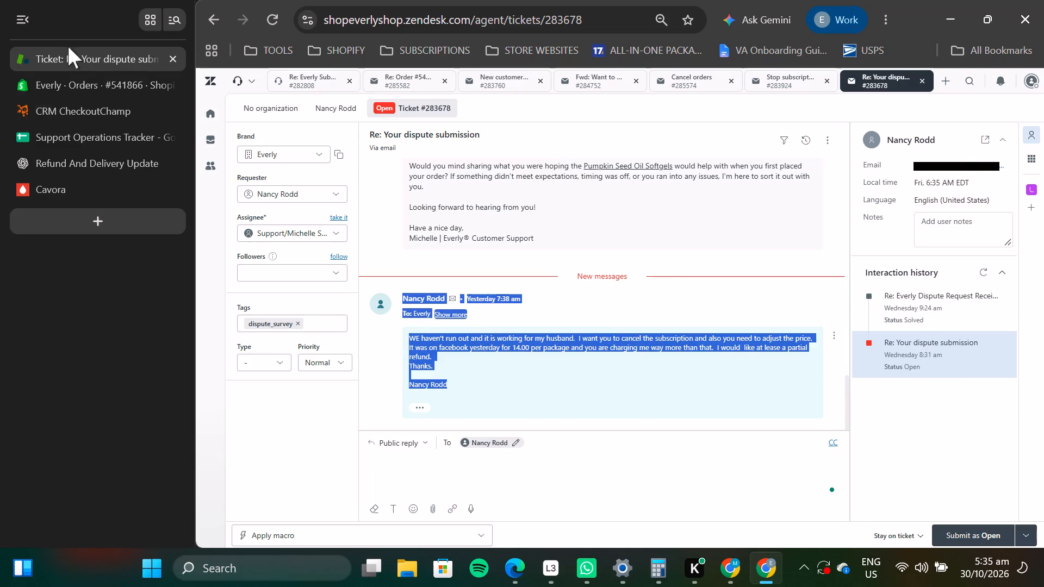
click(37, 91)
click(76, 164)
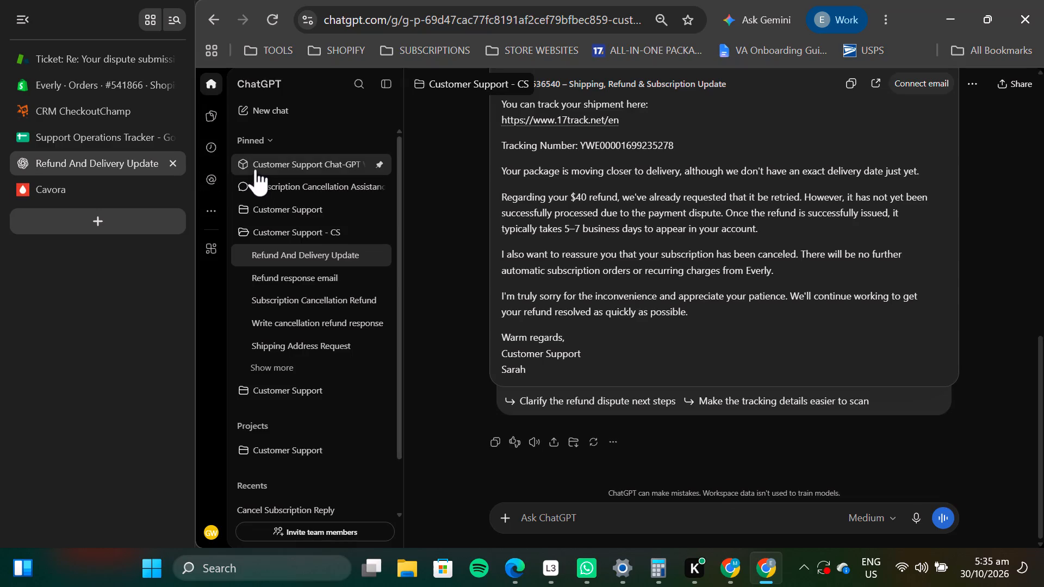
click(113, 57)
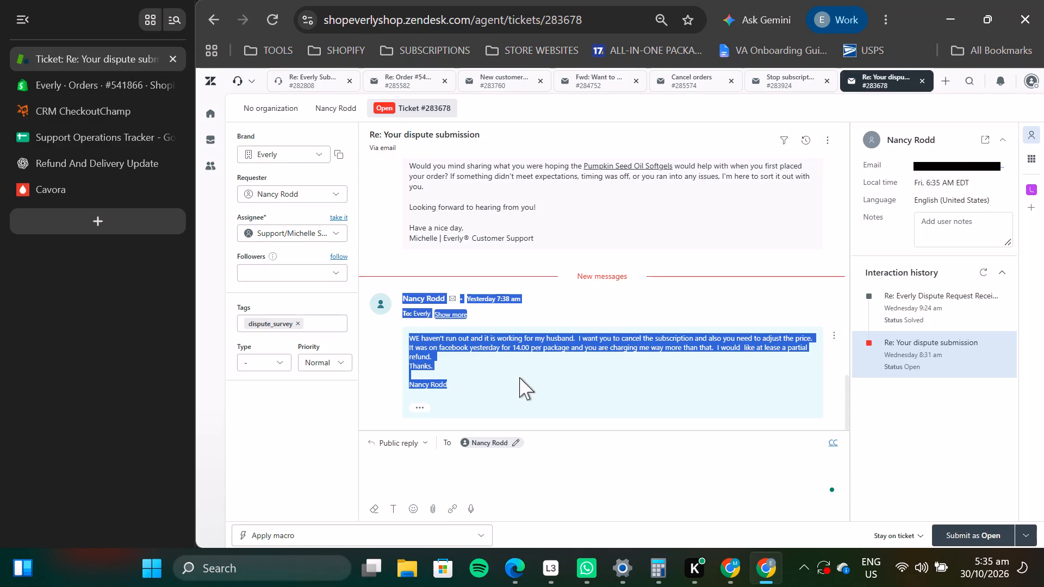
click(484, 537)
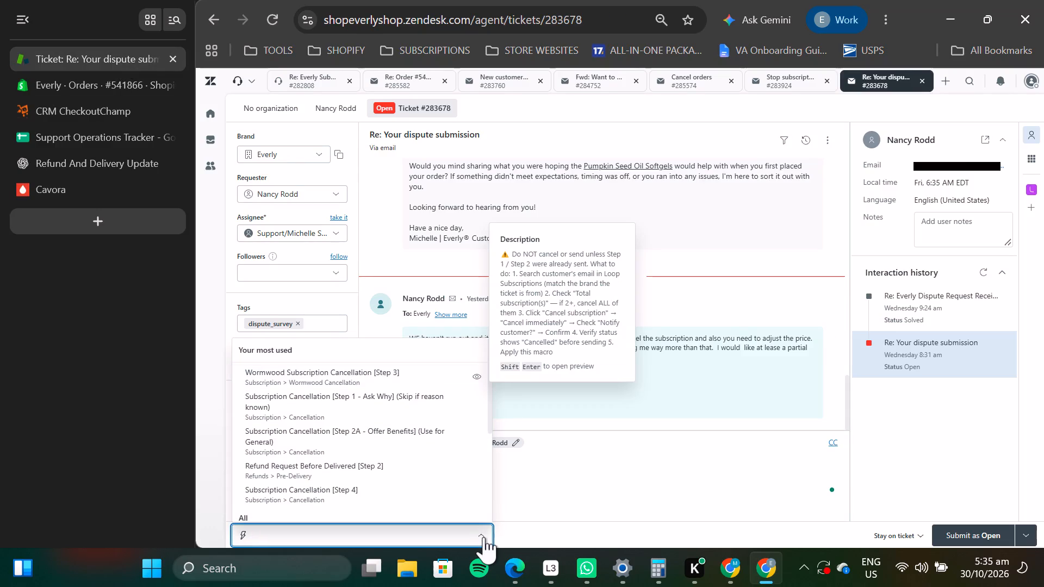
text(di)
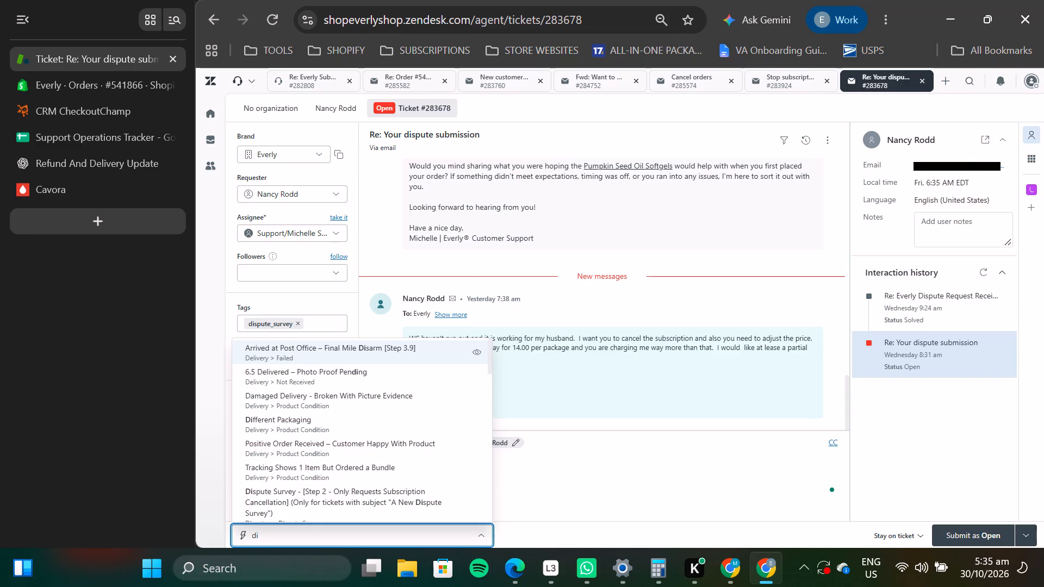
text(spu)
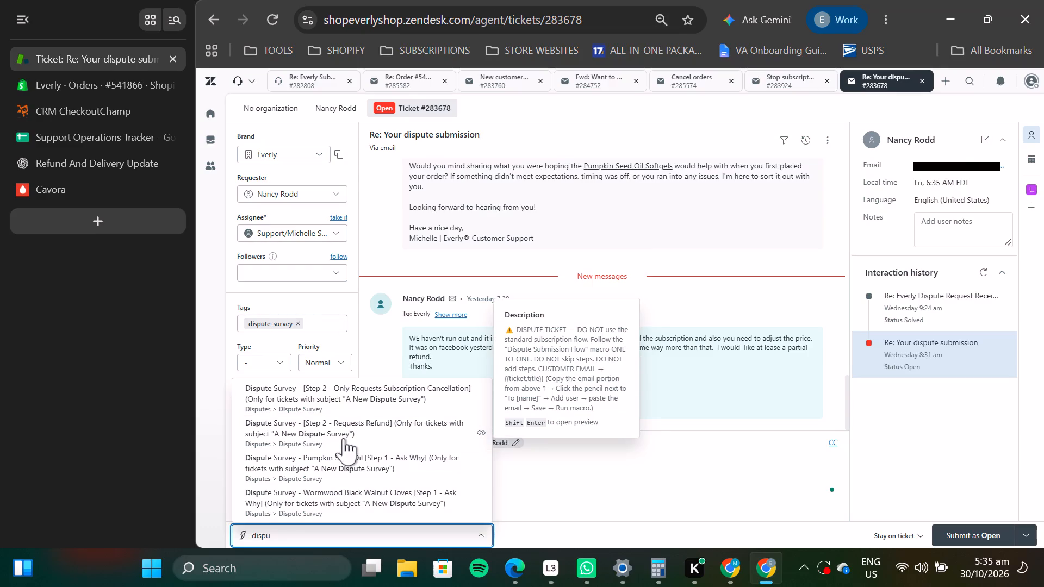
click(351, 389)
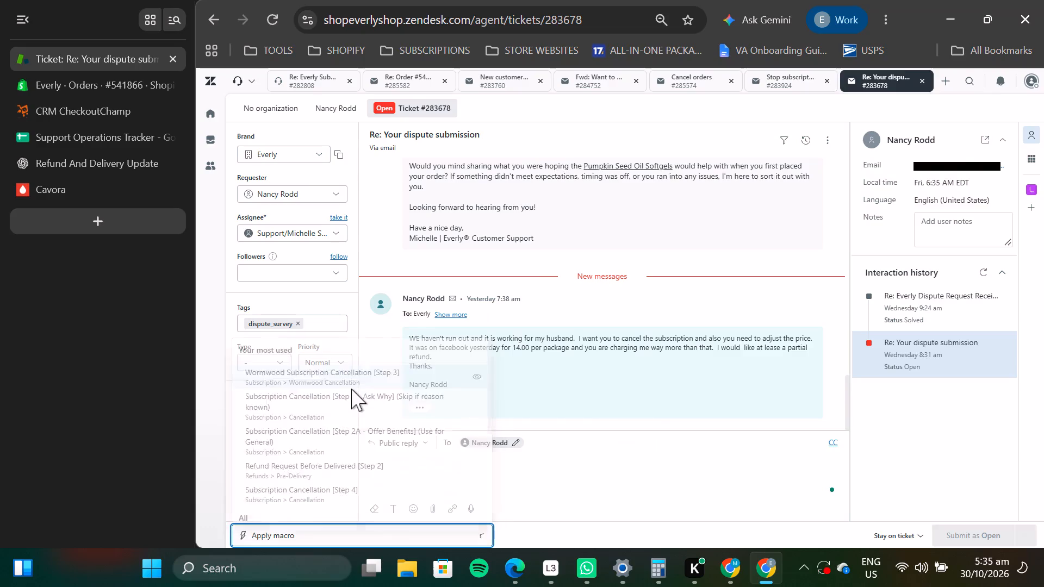
click(404, 392)
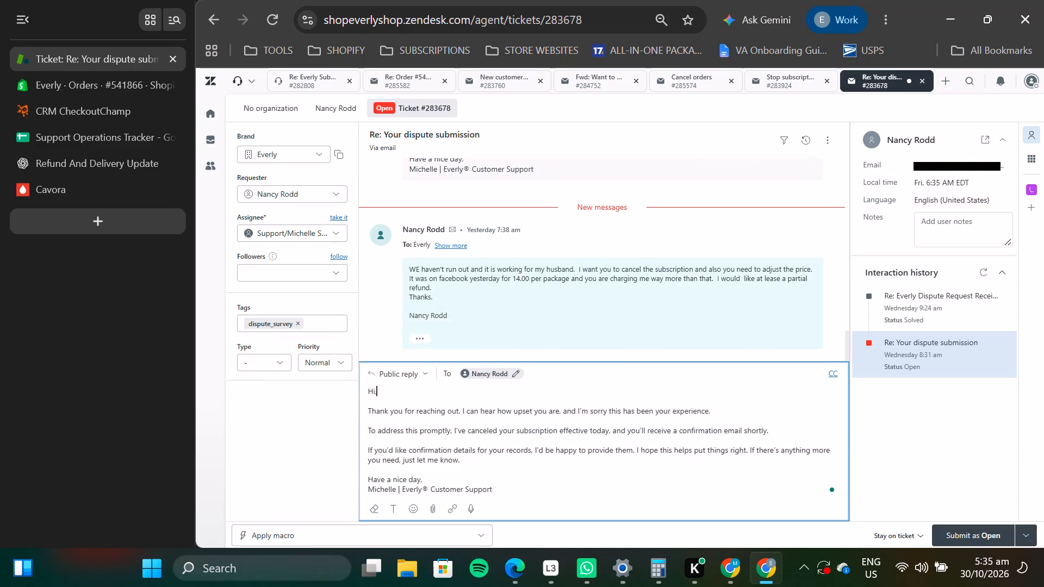
key(Left)
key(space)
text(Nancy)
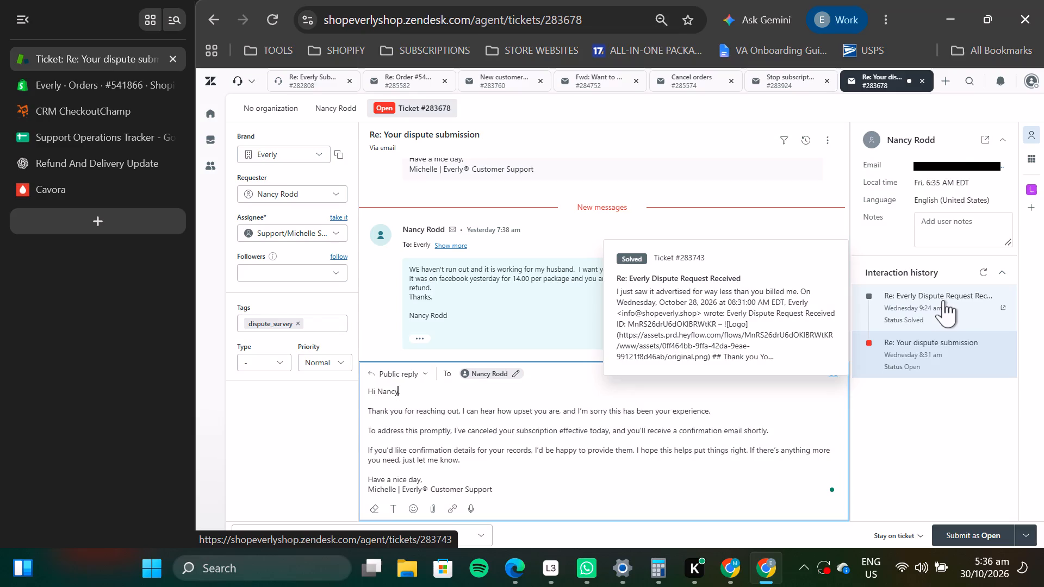
click(943, 300)
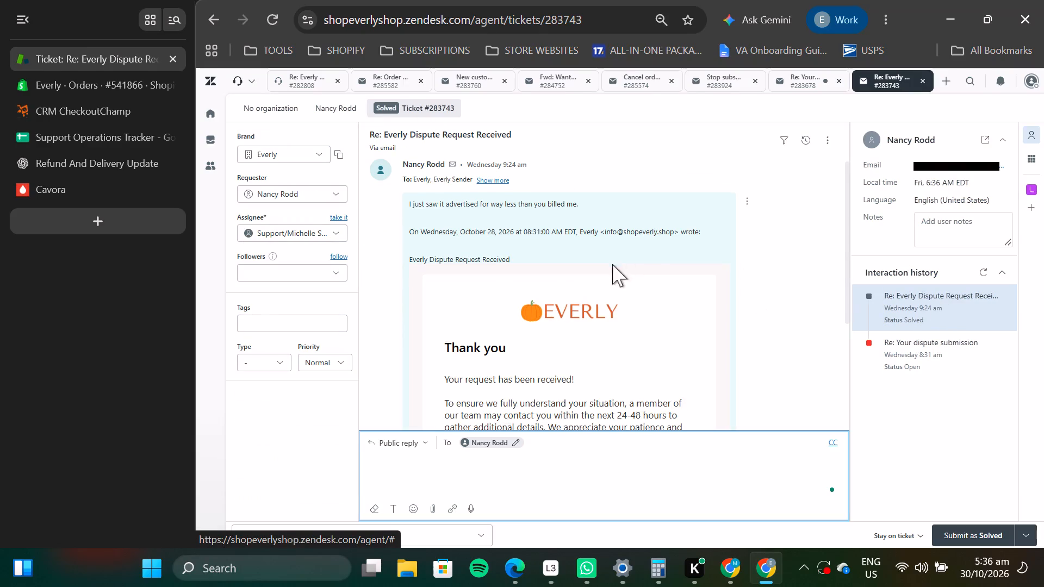
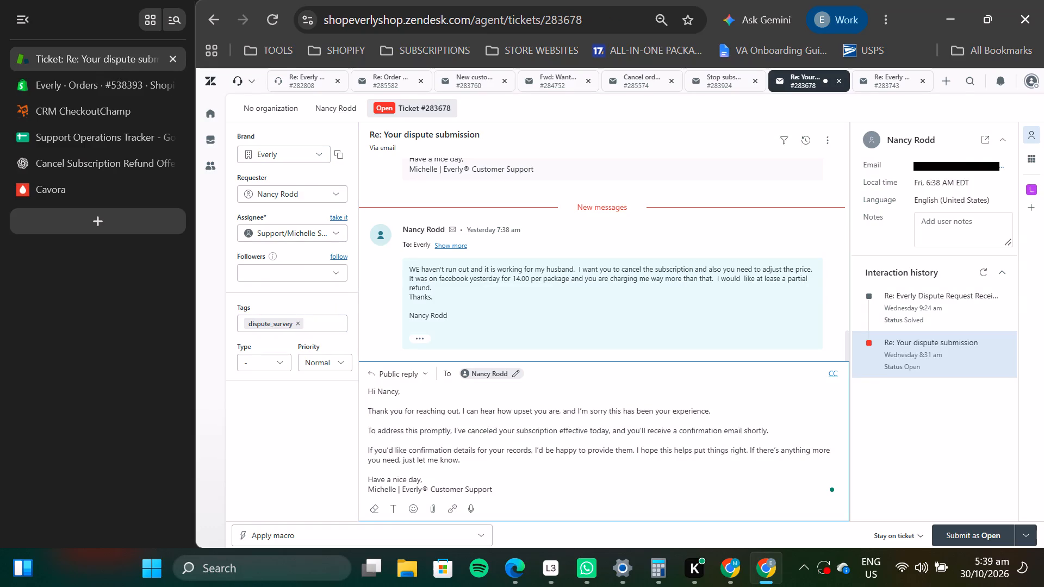
click(477, 461)
key(Return)
key(Return)
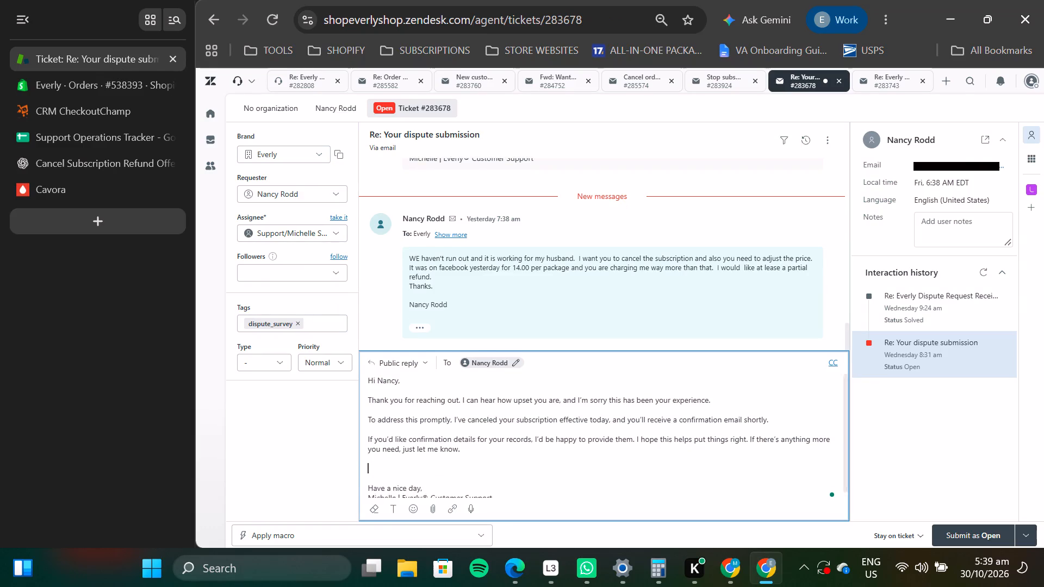
right_click(377, 457)
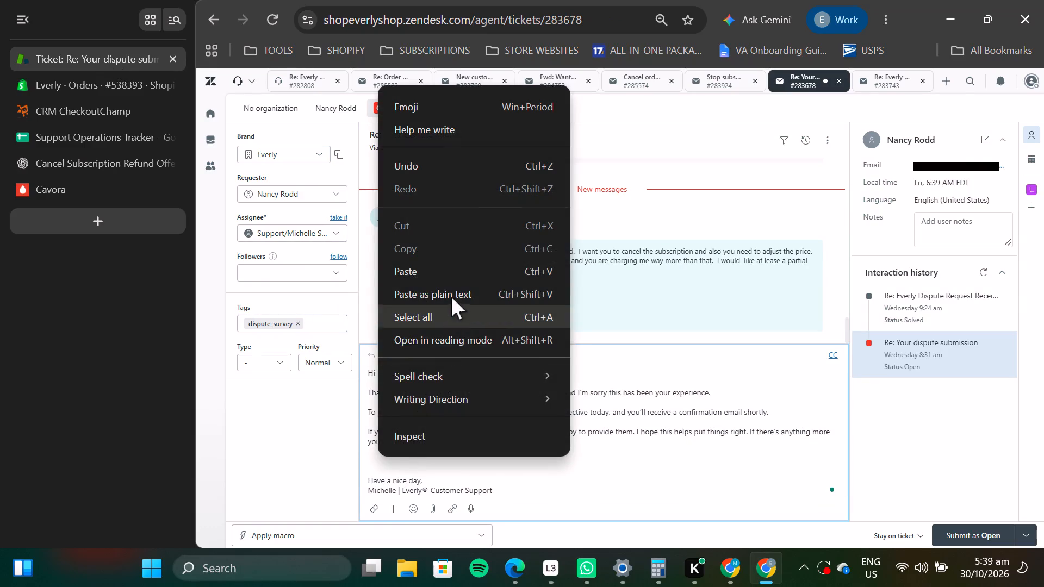
click(452, 290)
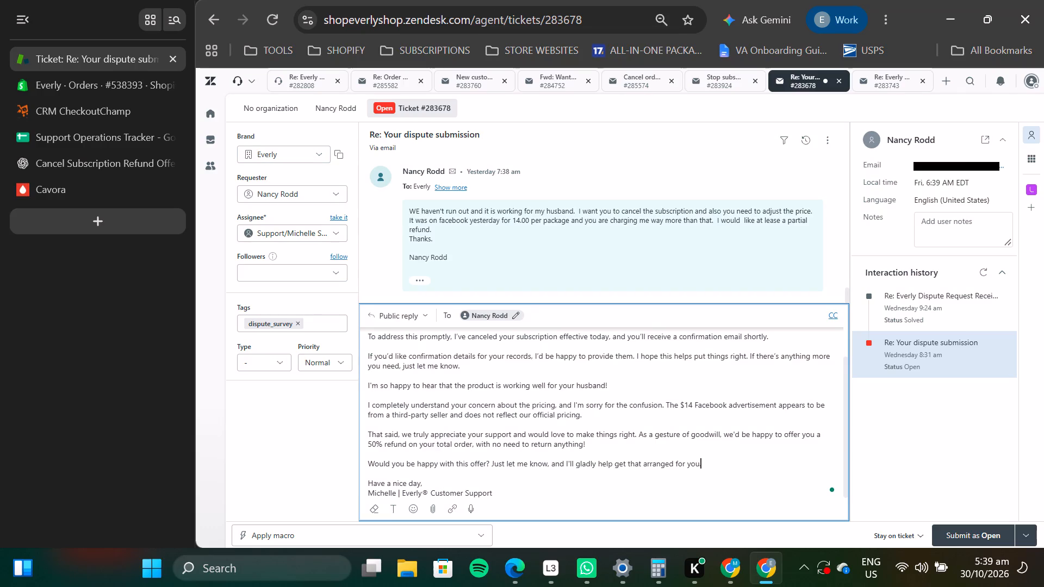
Review the reply, take the assignment of ticket #283678, and submit the ticket as Solved.
scroll(488, 447, down, 2)
scroll(488, 447, up, 4)
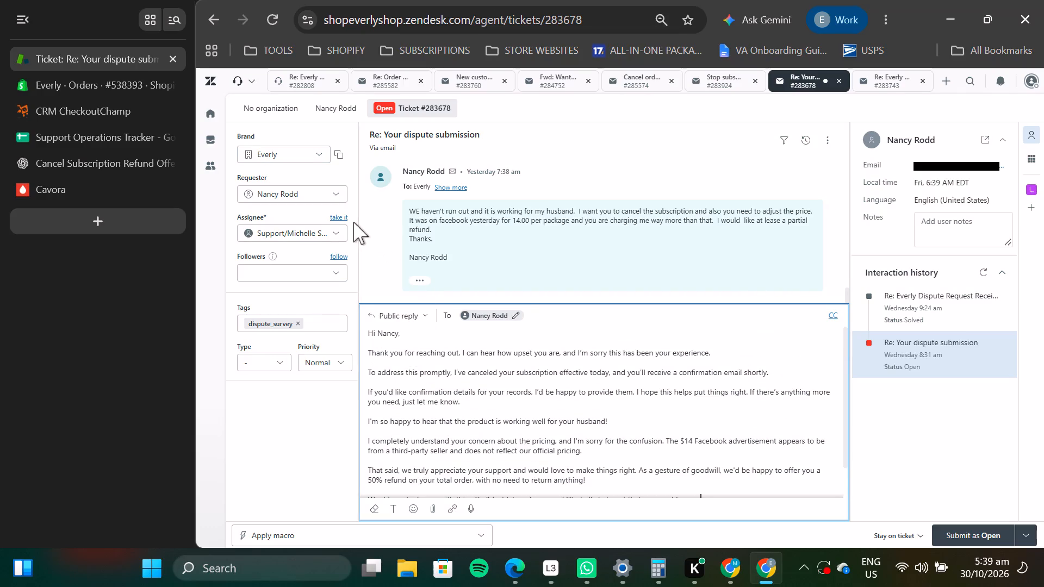
triple_click(341, 213)
click(1024, 536)
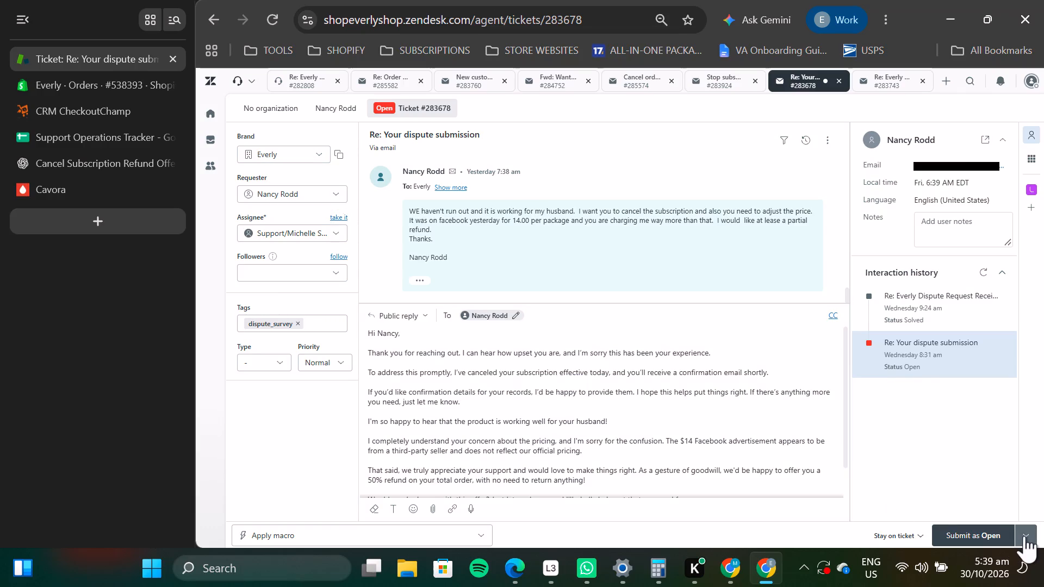
click(989, 510)
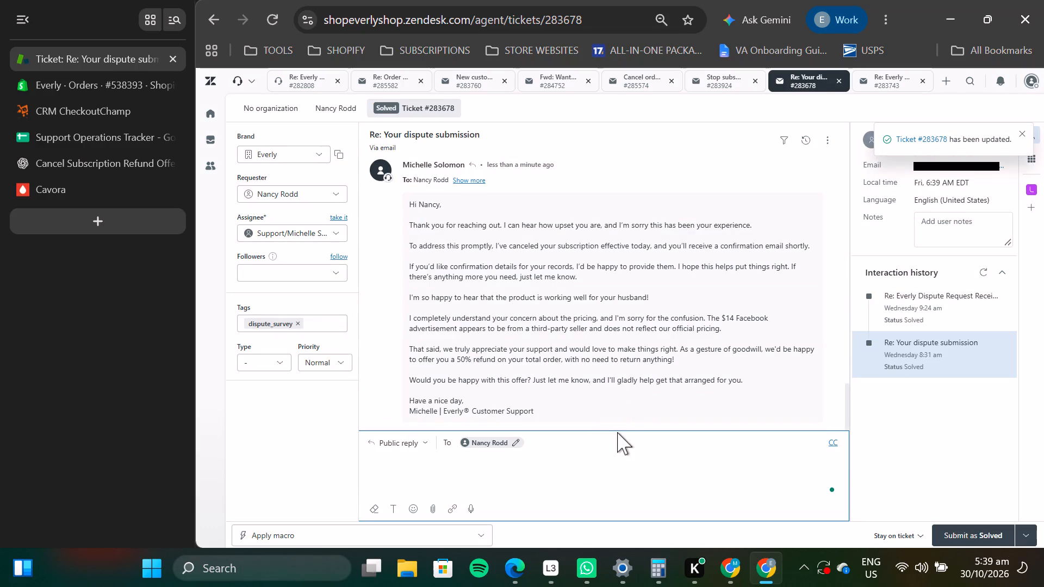
Open ticket #285483, "New customer message on October 30, 2026 at 1:25 am", from the Everly – Tickets view.
click(207, 138)
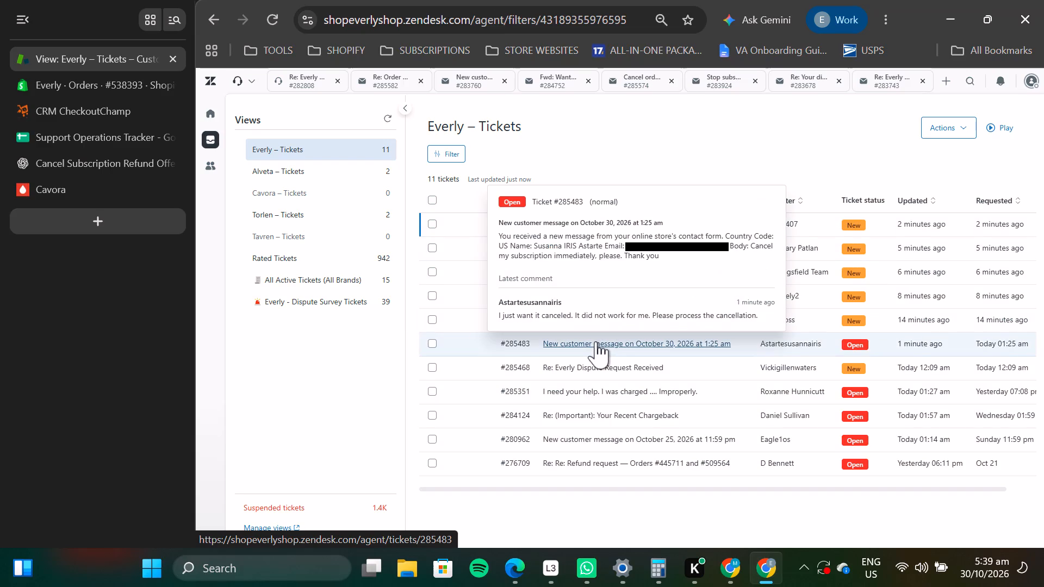
click(596, 341)
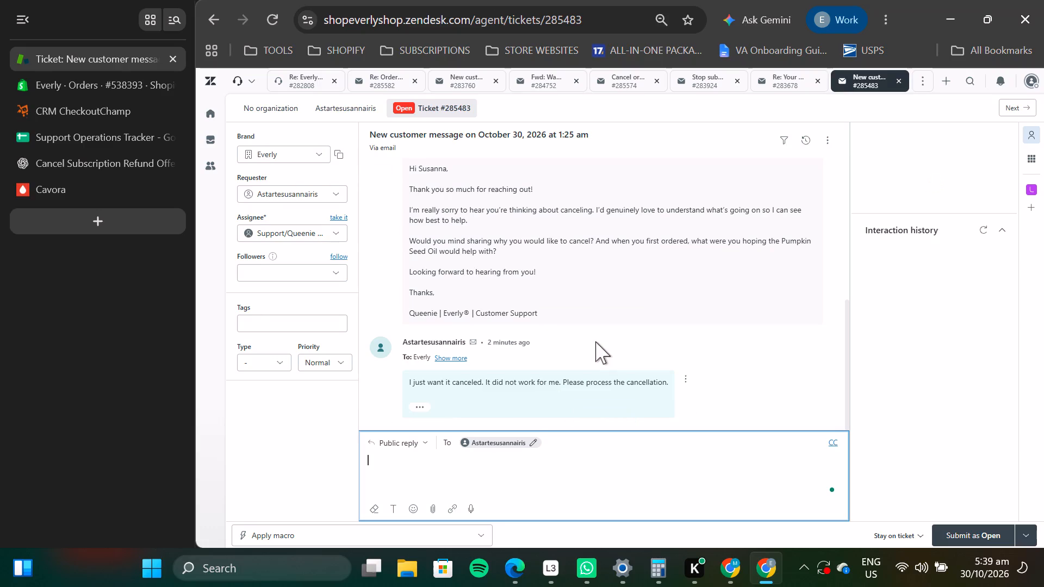
Apply the macro "Subscription Cancellation [Step 2A - Offer Benefits] (Use for General)" to ticket #285483.
click(481, 533)
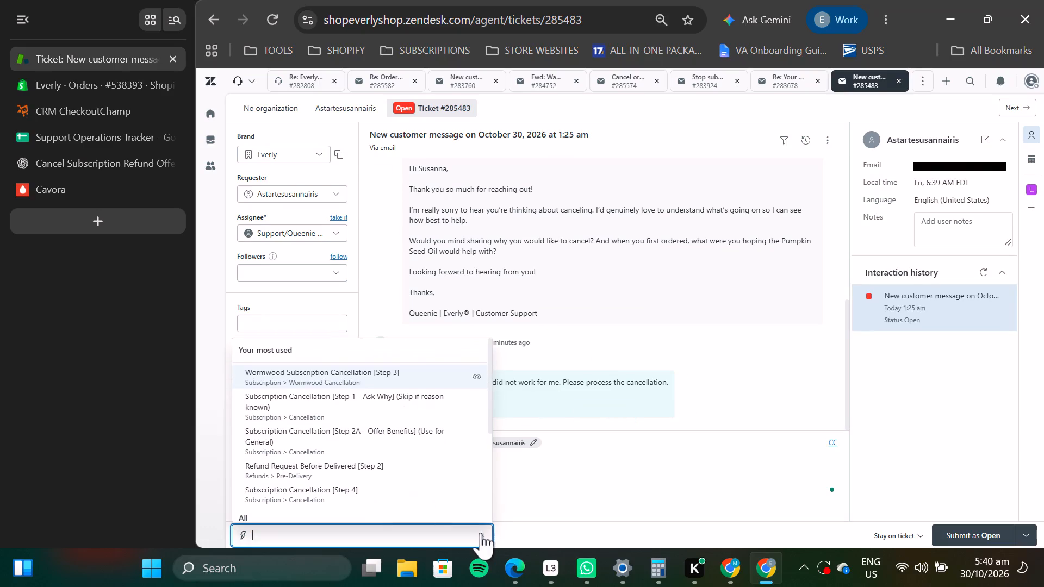
click(330, 431)
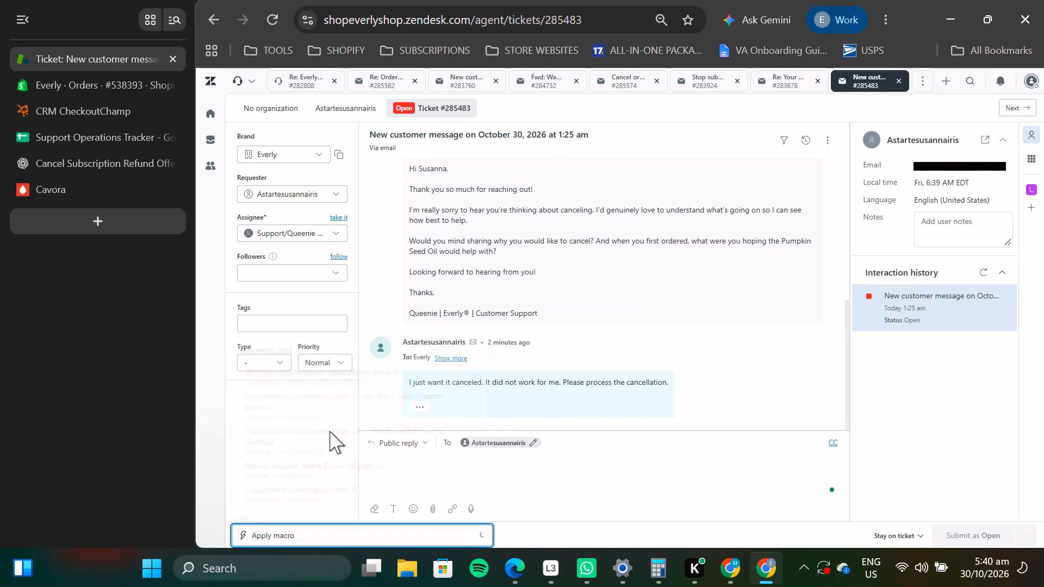
Personalize the greeting of the macro reply by adding the name "Sussana" after "Hi", and check it against the earlier conversation.
click(402, 329)
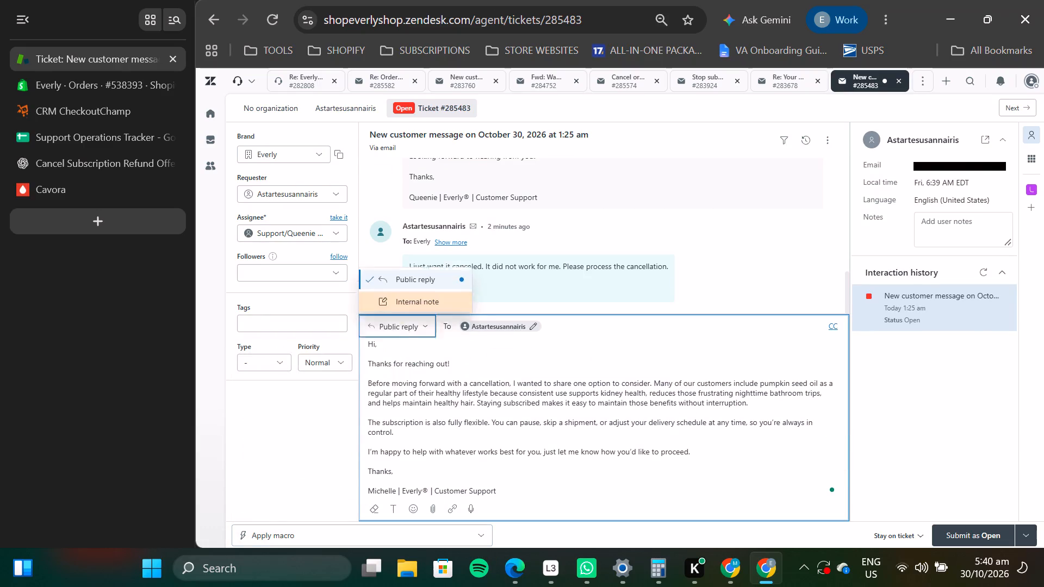
click(400, 340)
key(Left)
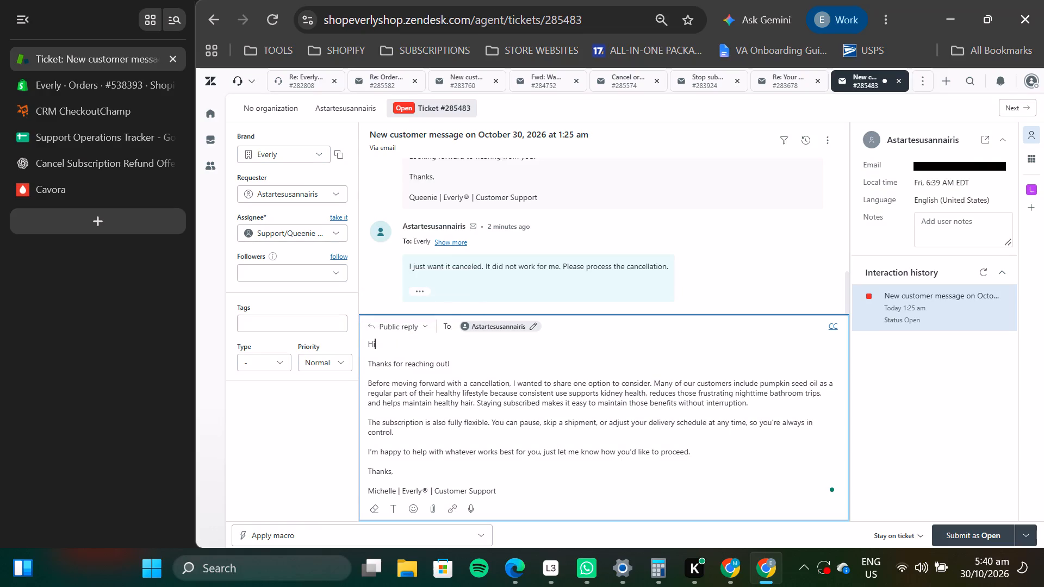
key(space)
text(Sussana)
scroll(514, 263, up, 1)
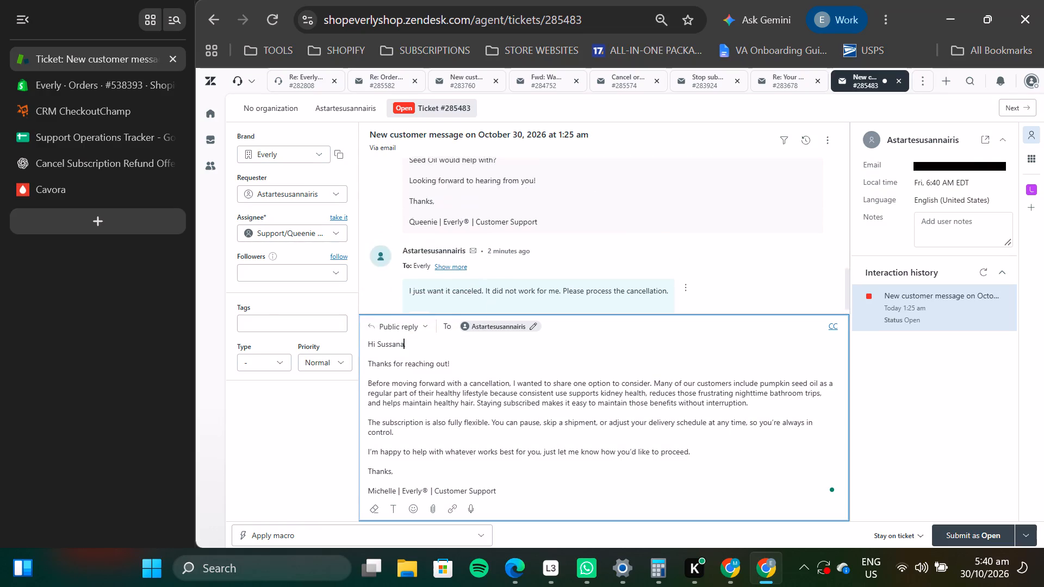
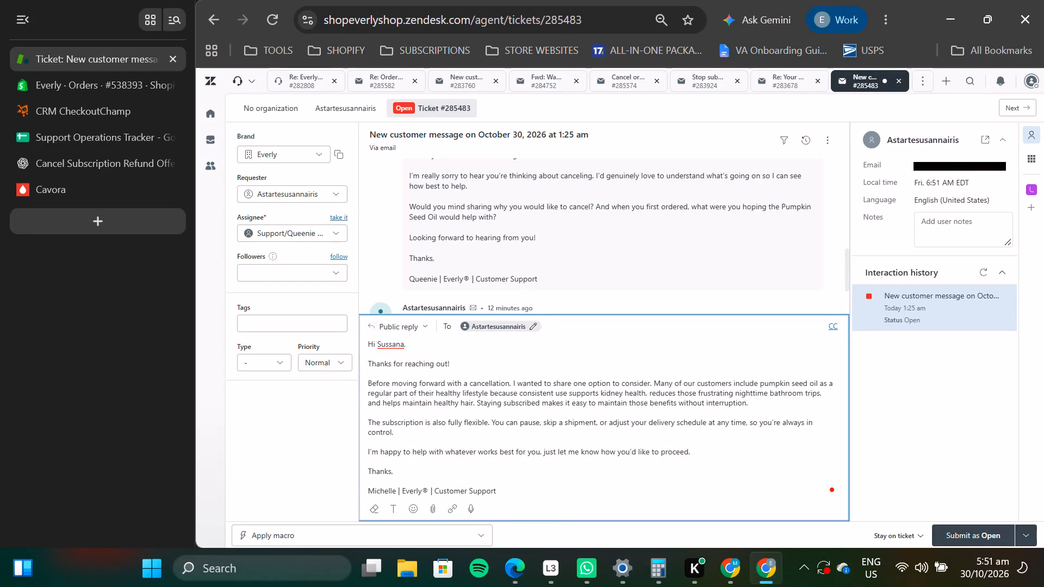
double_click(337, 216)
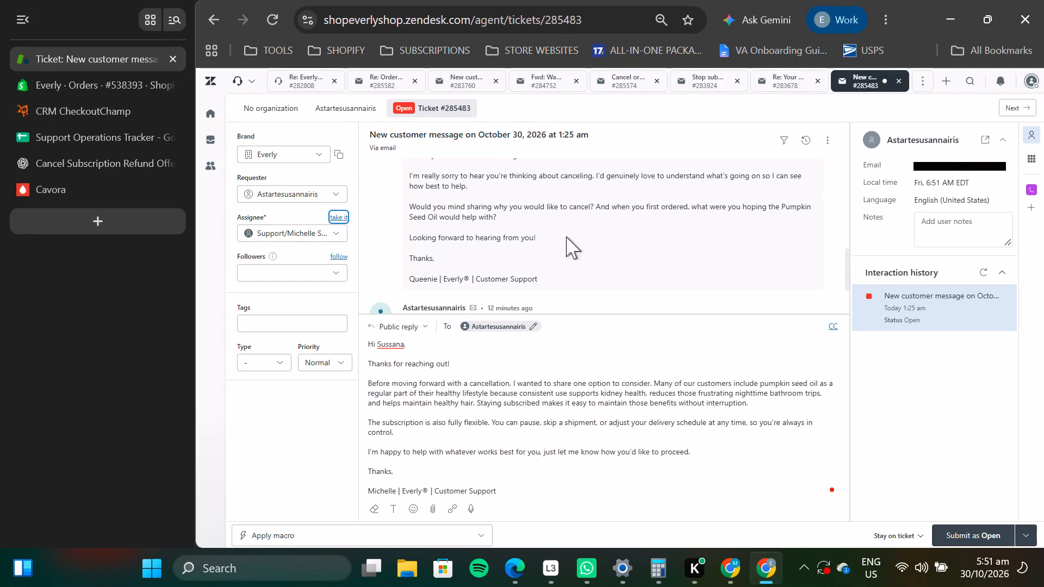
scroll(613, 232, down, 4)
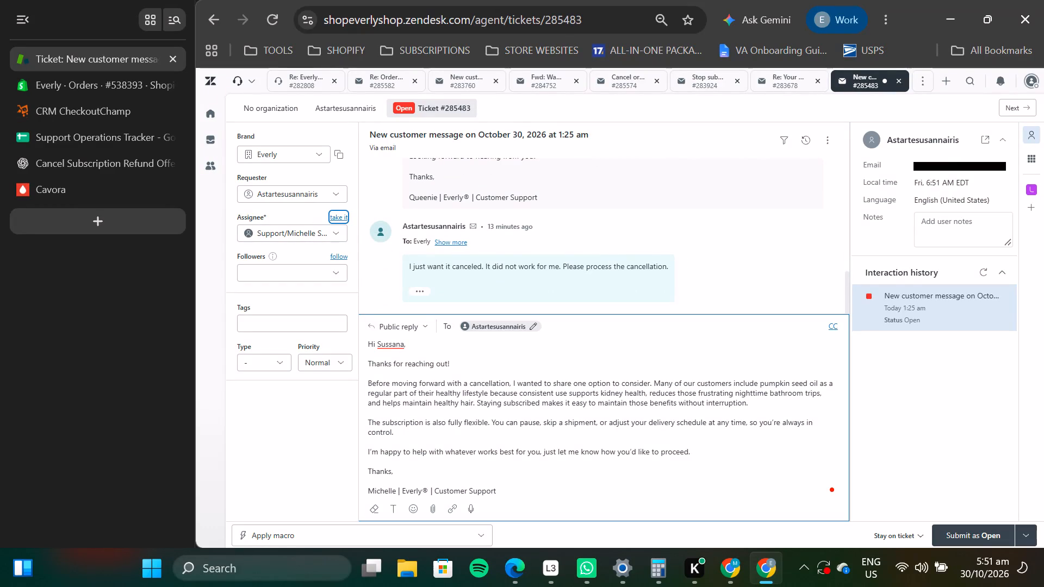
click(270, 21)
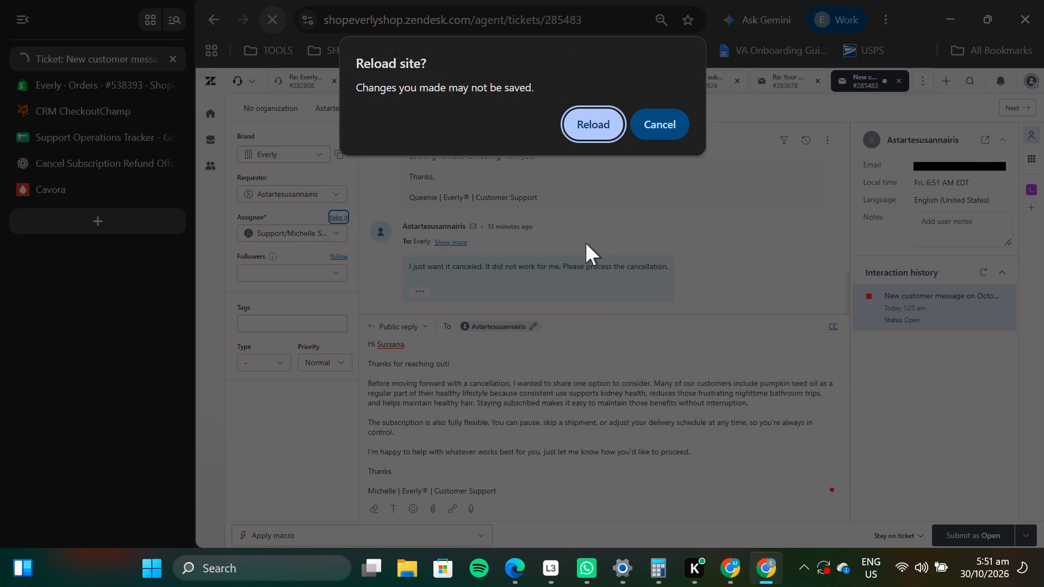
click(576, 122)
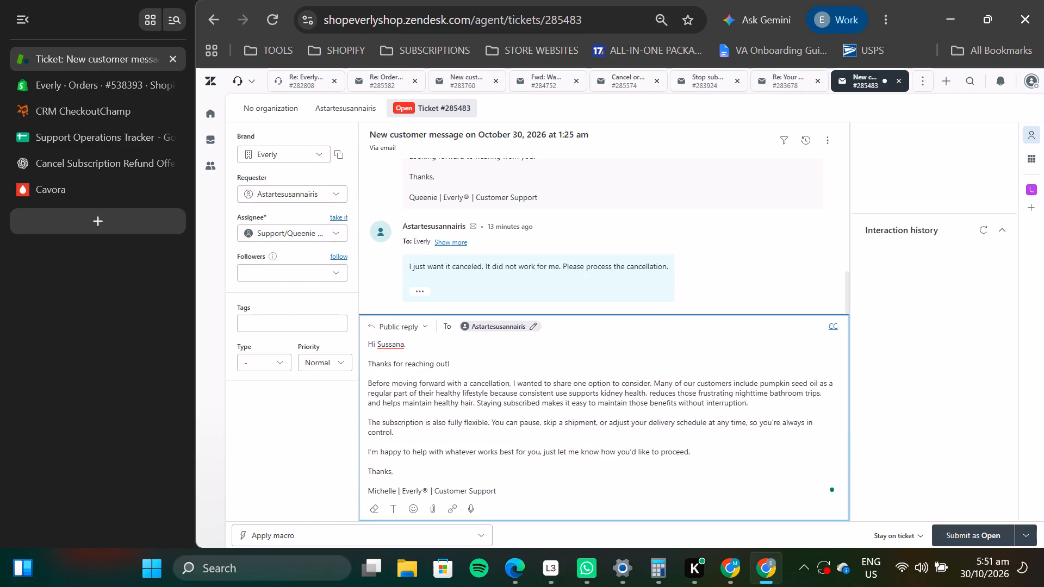
scroll(584, 263, up, 1)
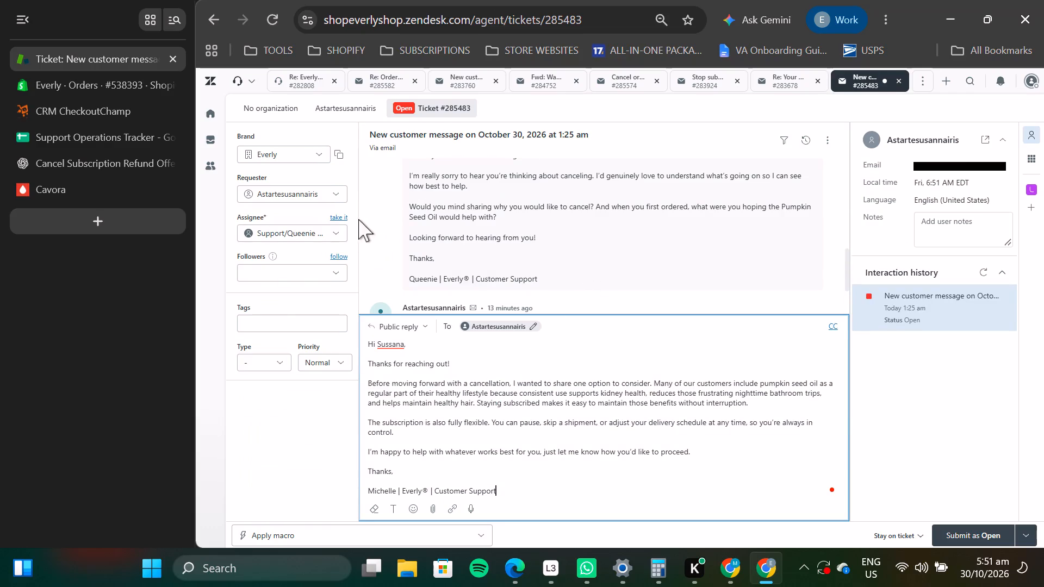
double_click(344, 216)
click(1029, 534)
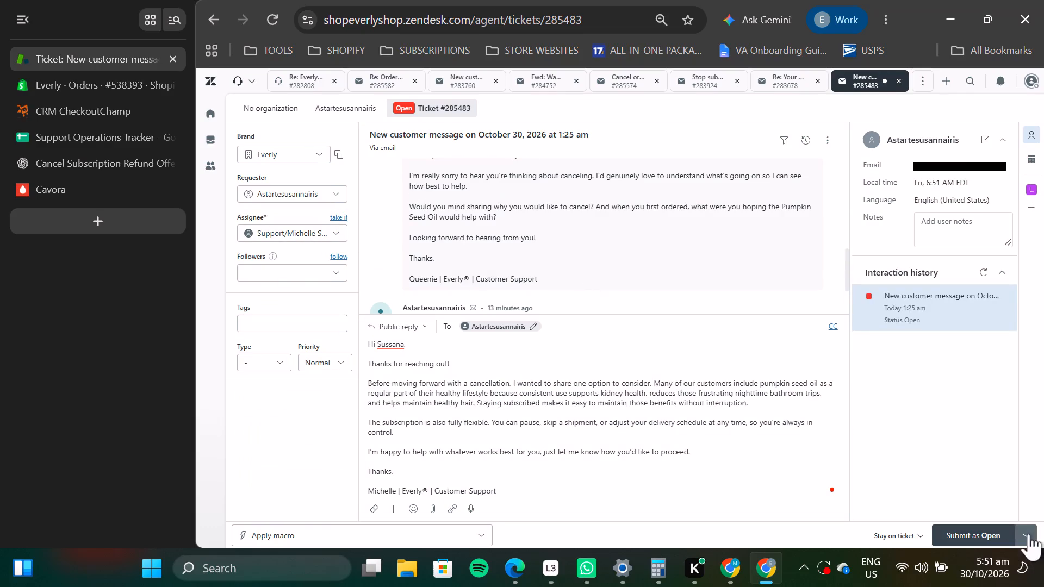
click(1000, 507)
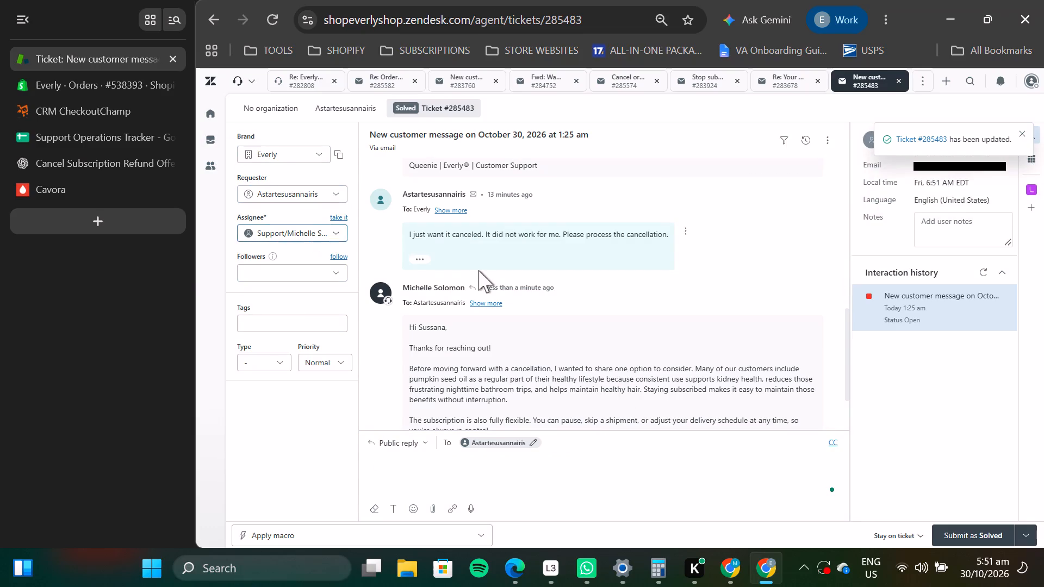
scroll(480, 270, up, 2)
scroll(480, 270, down, 2)
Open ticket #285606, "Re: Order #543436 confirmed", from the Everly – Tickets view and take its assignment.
click(220, 143)
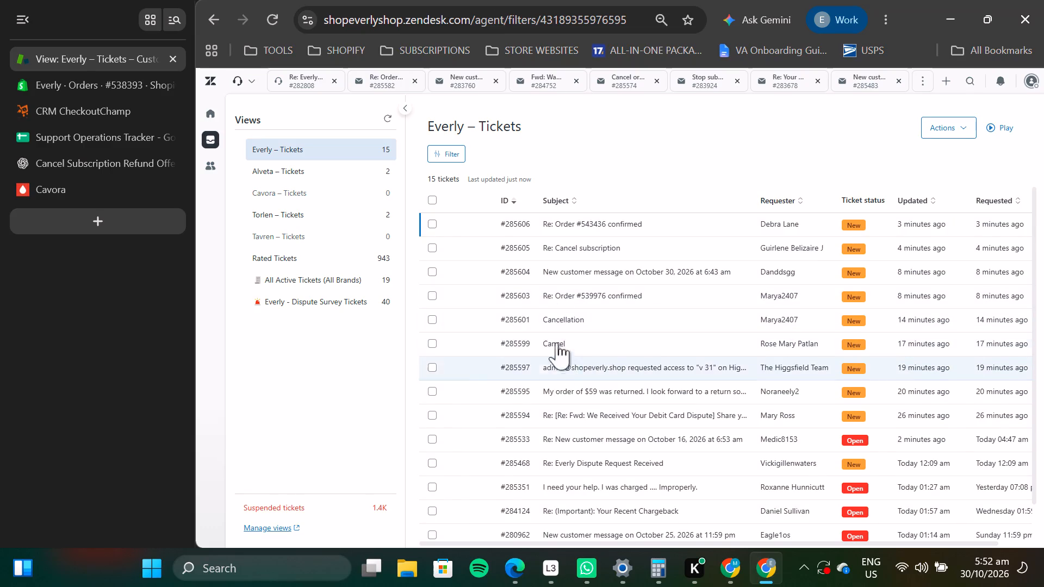
click(572, 222)
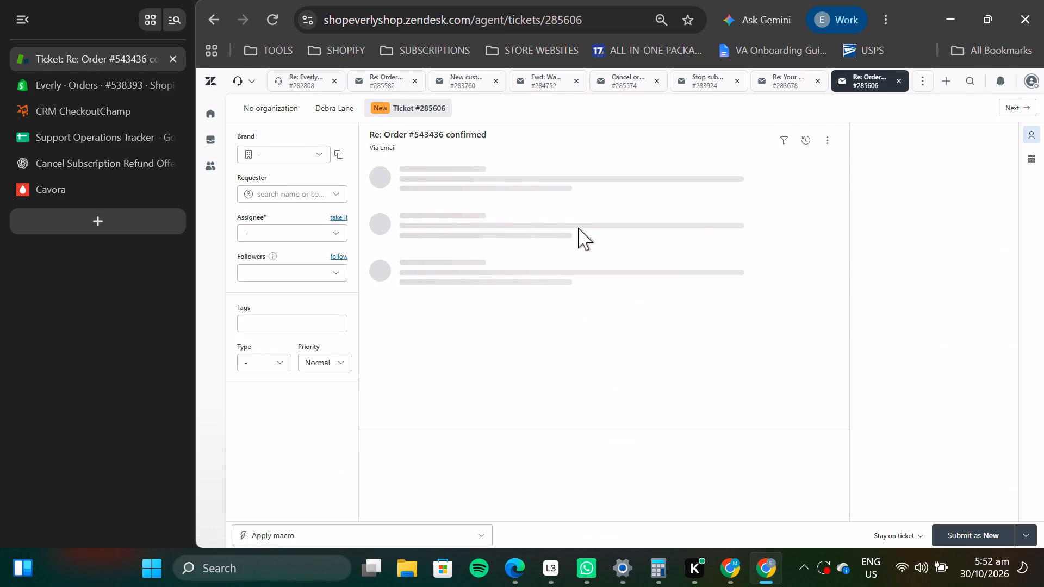
double_click(338, 218)
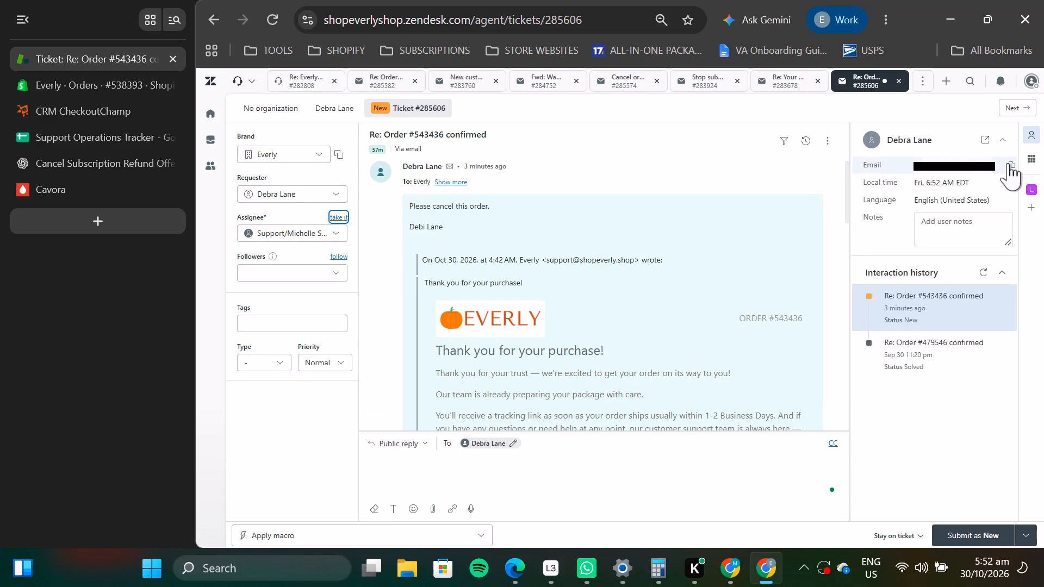
Copy the requester's email from ticket #285606 and look up the customer's orders with it in Shopify.
click(1007, 163)
click(1010, 165)
click(89, 82)
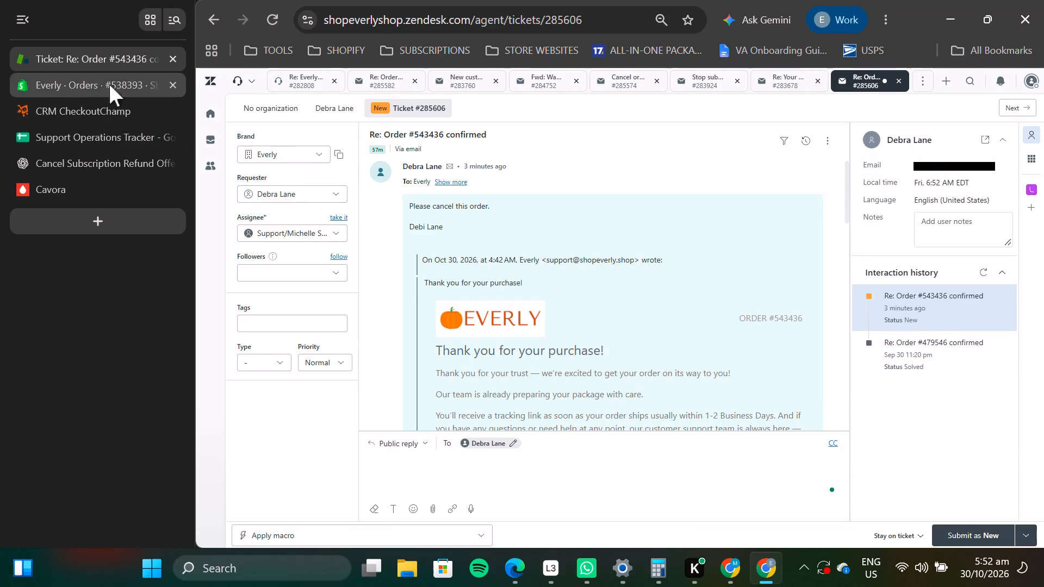
click(264, 99)
click(260, 111)
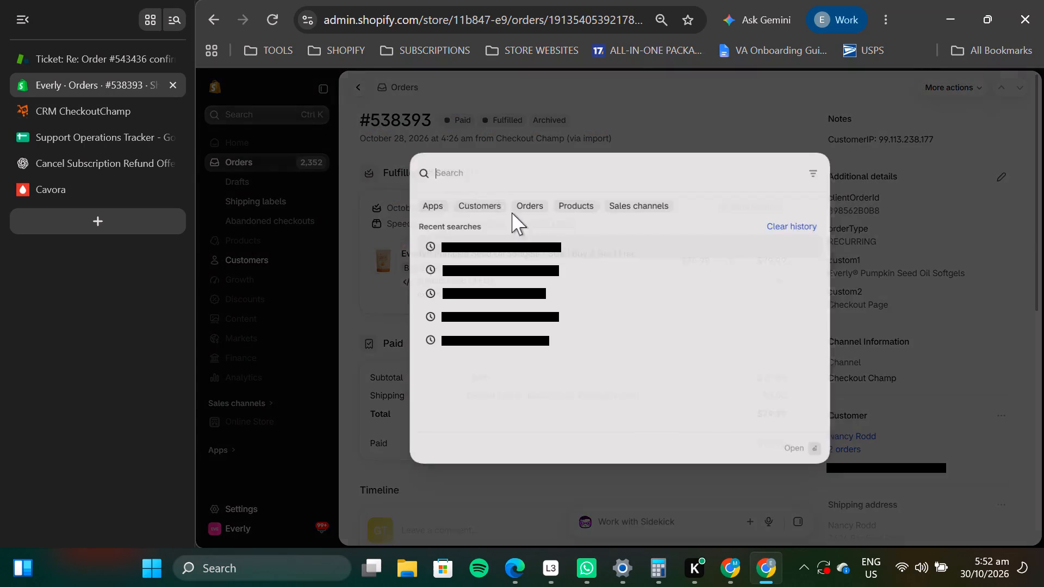
right_click(468, 173)
click(523, 361)
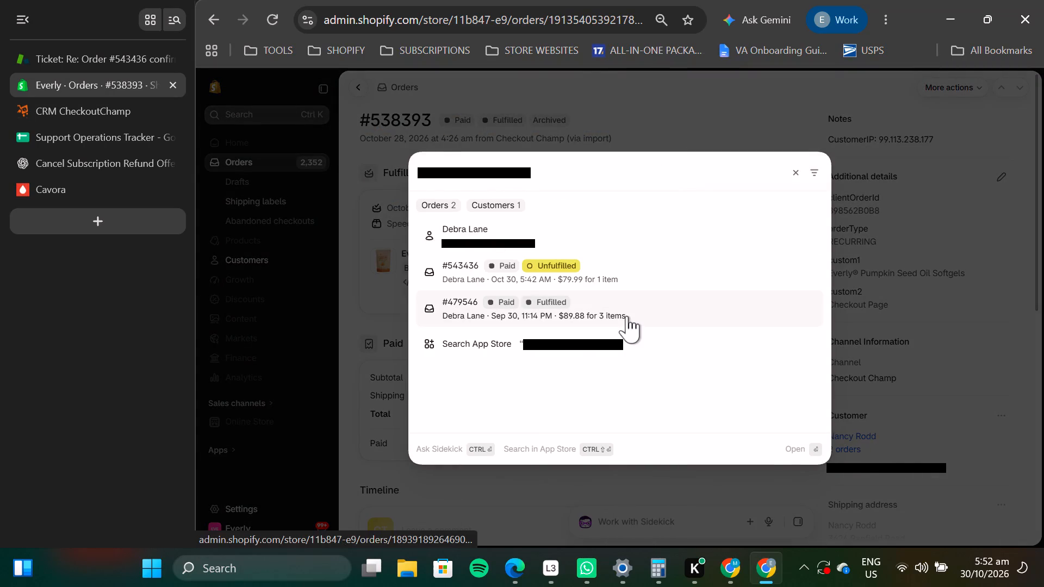
click(69, 56)
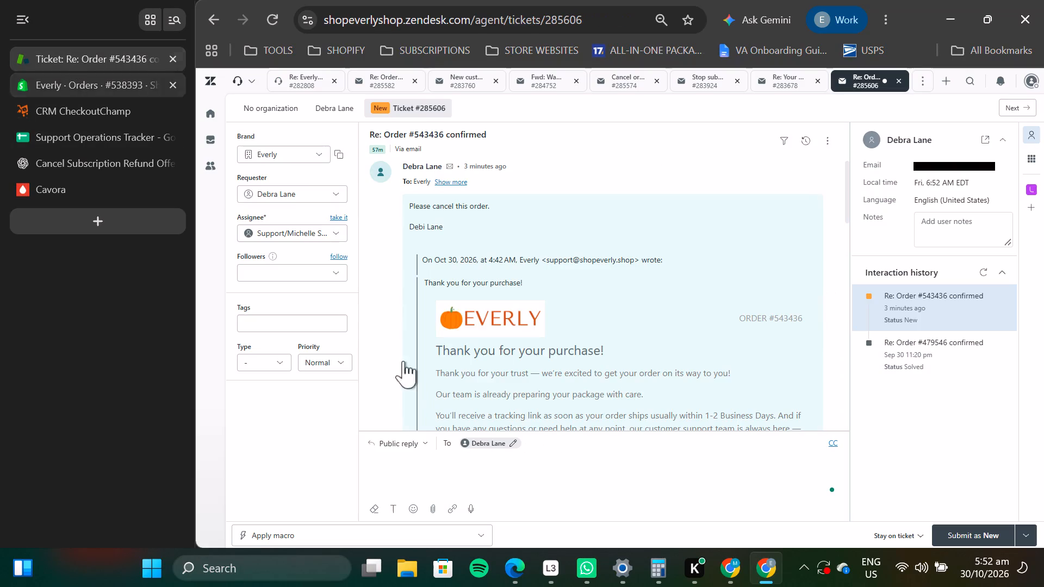
click(477, 535)
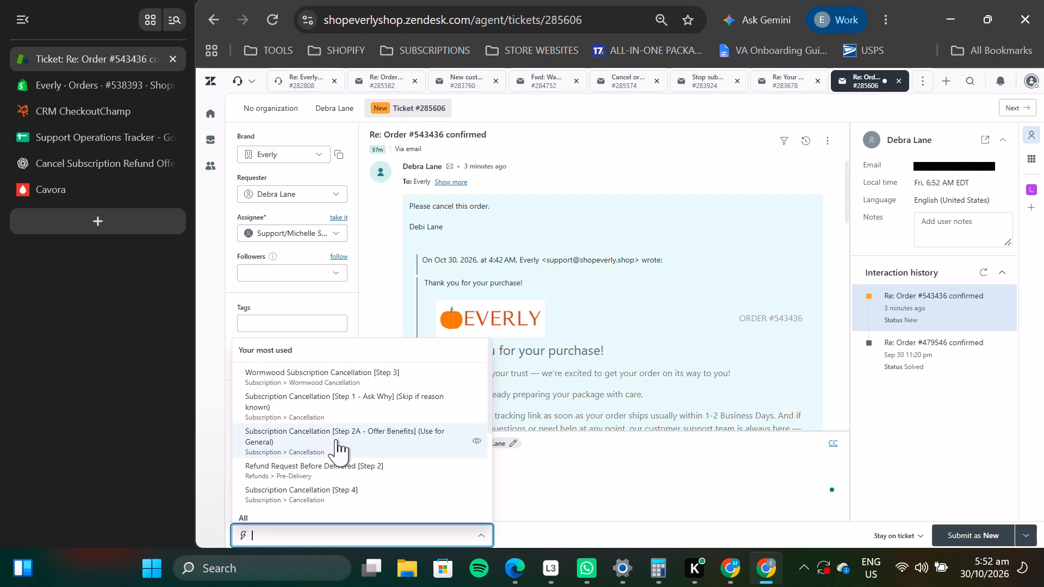
click(334, 404)
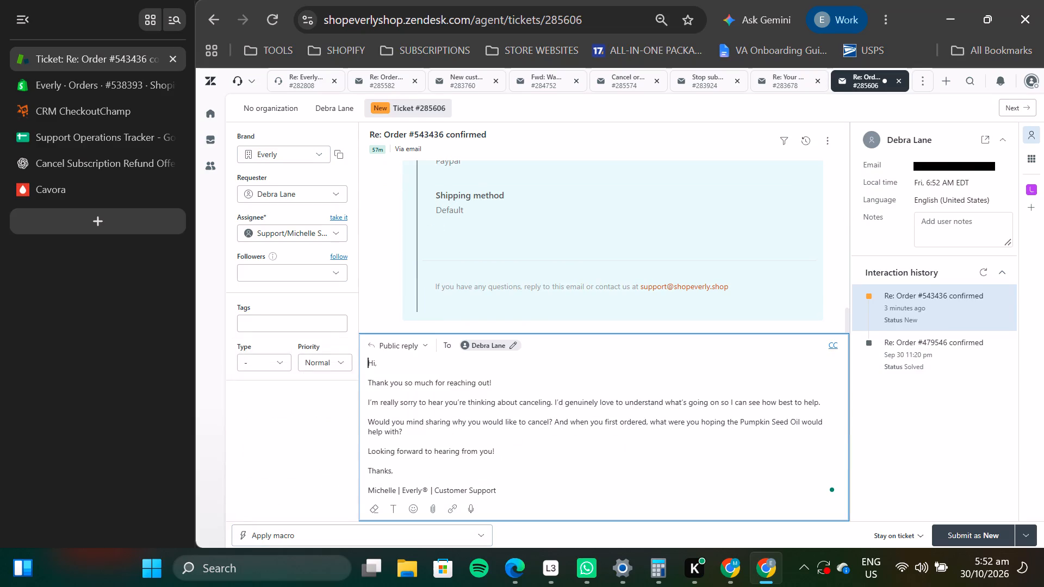
click(392, 363)
key(Left)
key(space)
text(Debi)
Take the assignment of ticket #285606, check the order summary in the conversation, and submit the ticket as Solved.
double_click(335, 217)
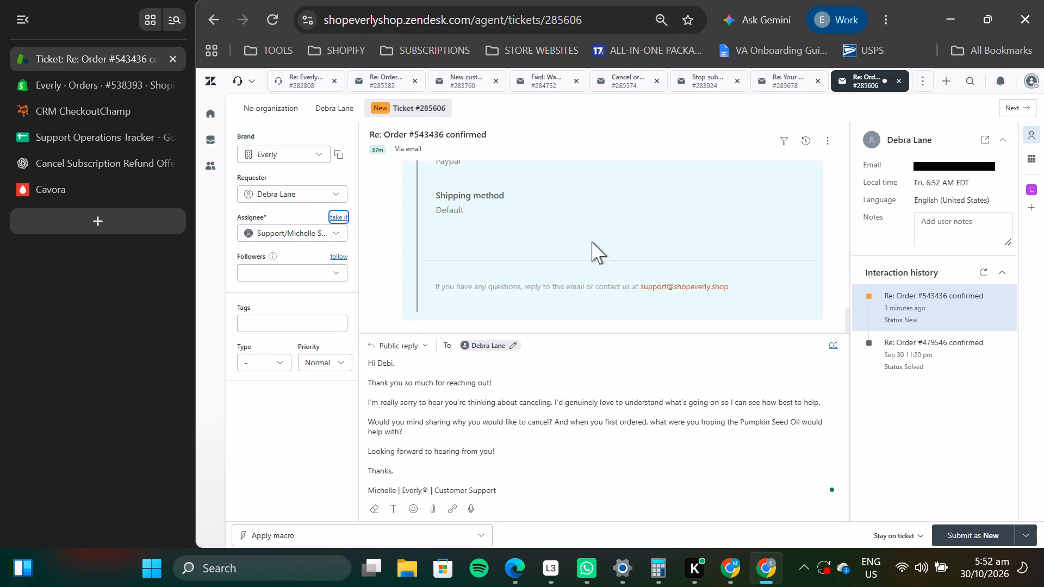
scroll(592, 241, up, 6)
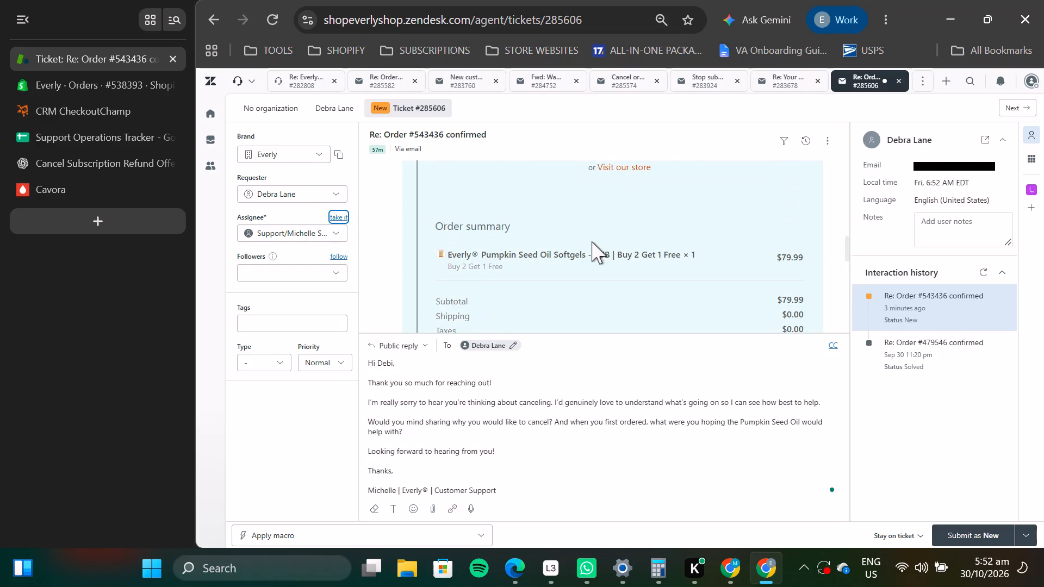
click(1021, 535)
click(994, 515)
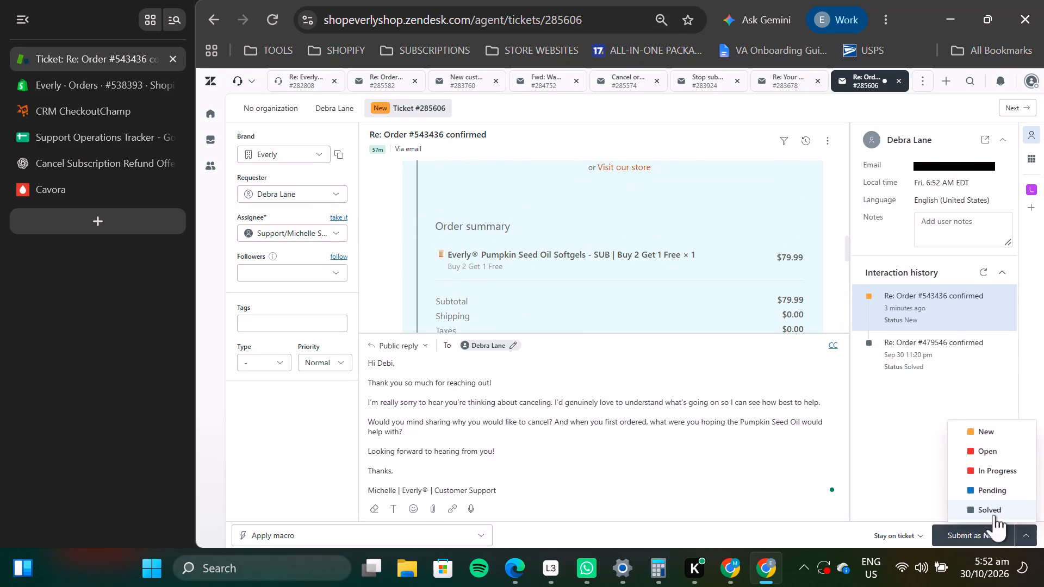
Open ticket #285605, "Re: Cancel subscription", from the Everly – Tickets view and take its assignment.
click(208, 138)
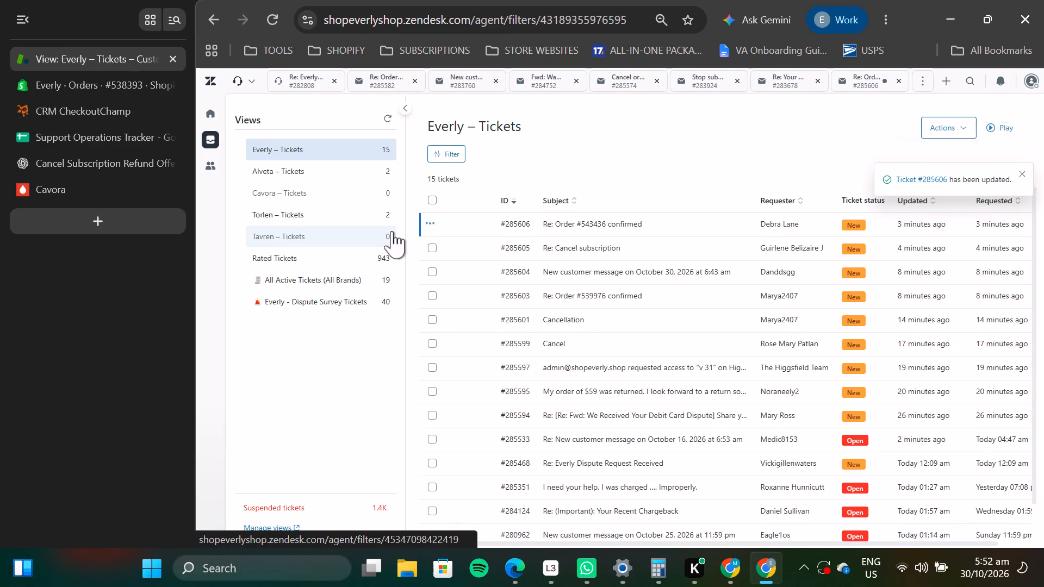
click(576, 249)
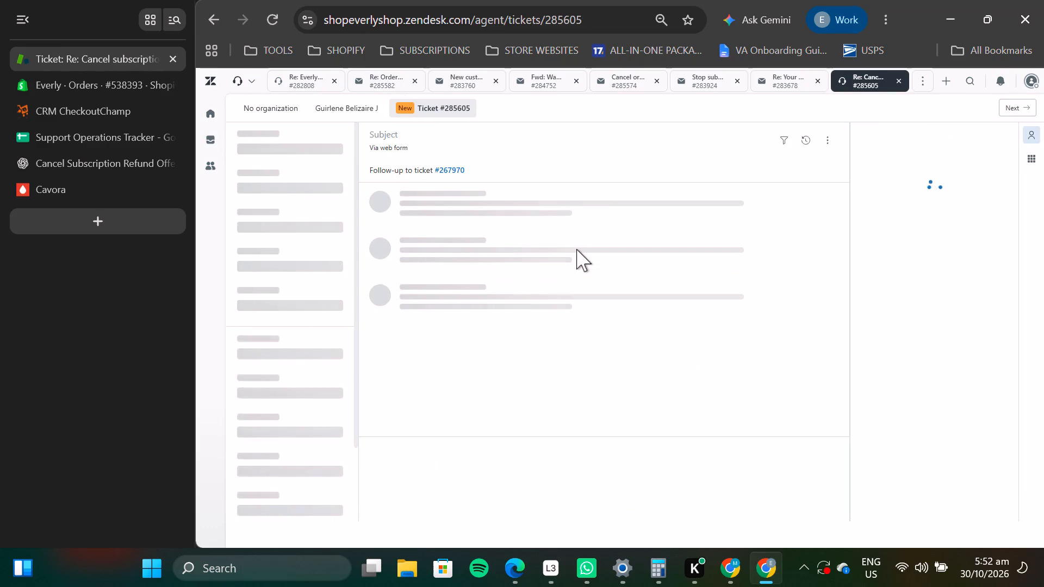
click(339, 218)
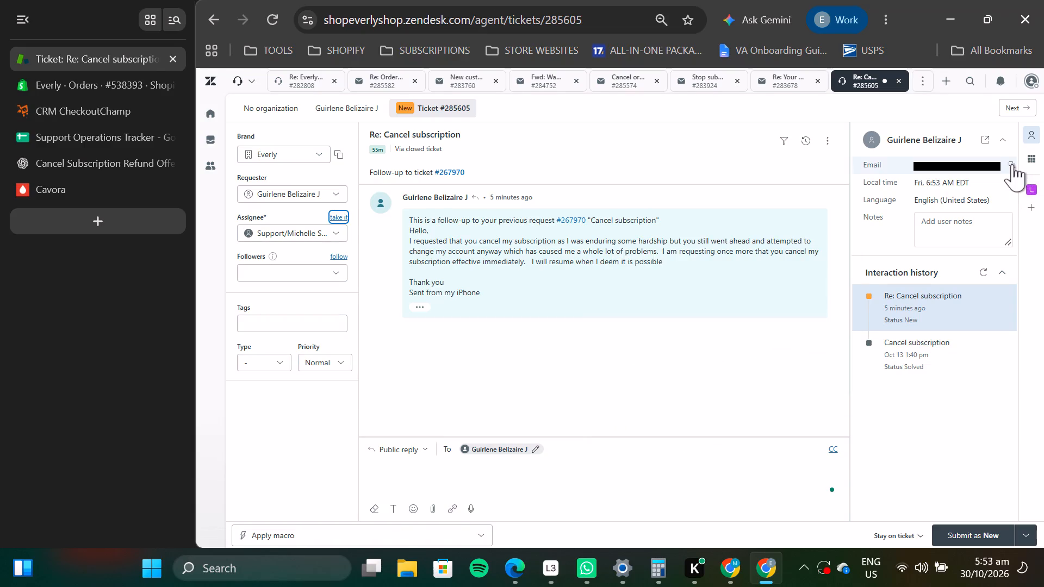
double_click(1012, 164)
click(54, 83)
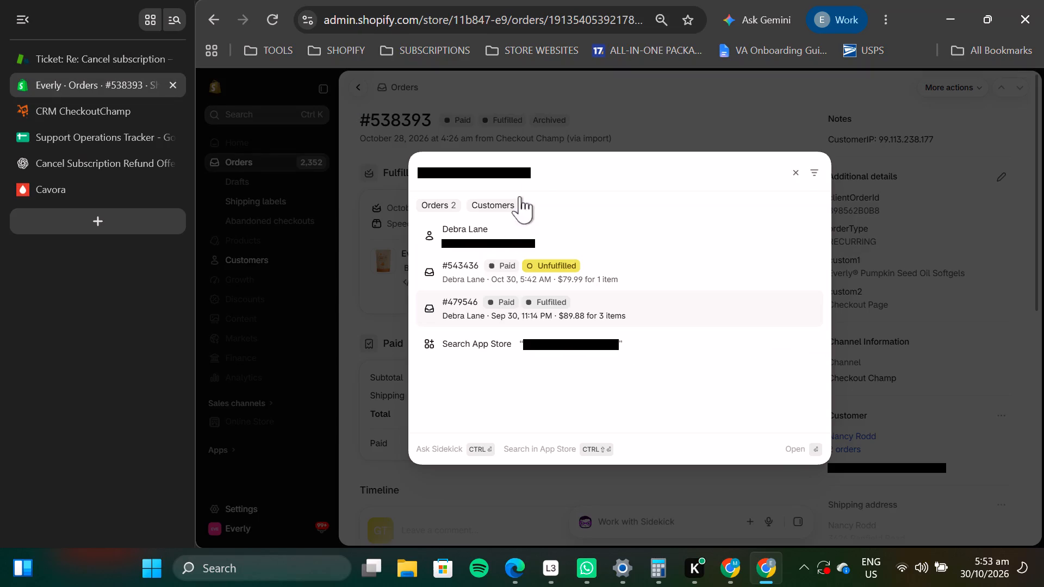
click(794, 172)
right_click(474, 170)
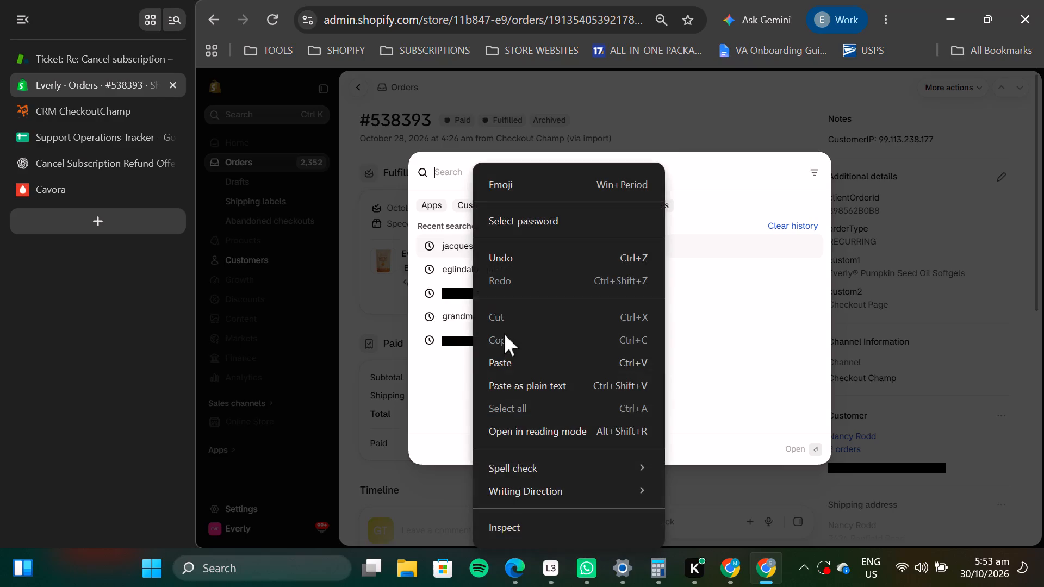
click(519, 352)
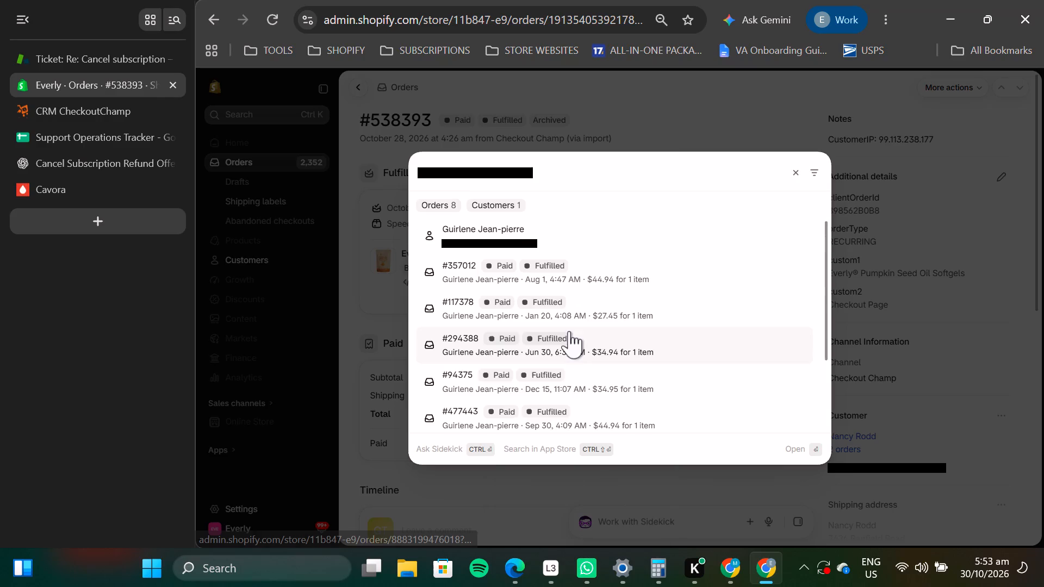
scroll(610, 319, down, 1)
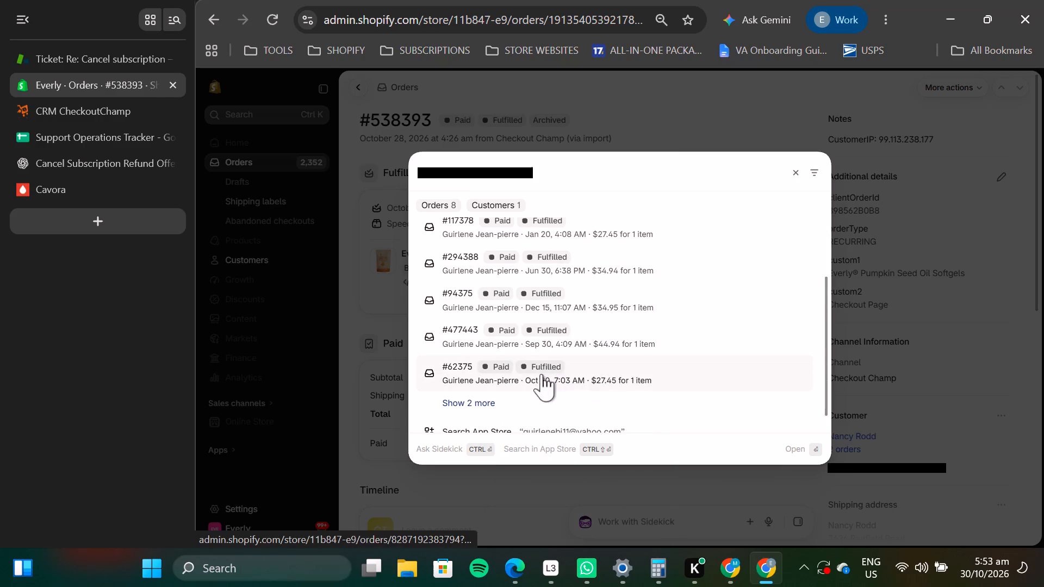
click(541, 374)
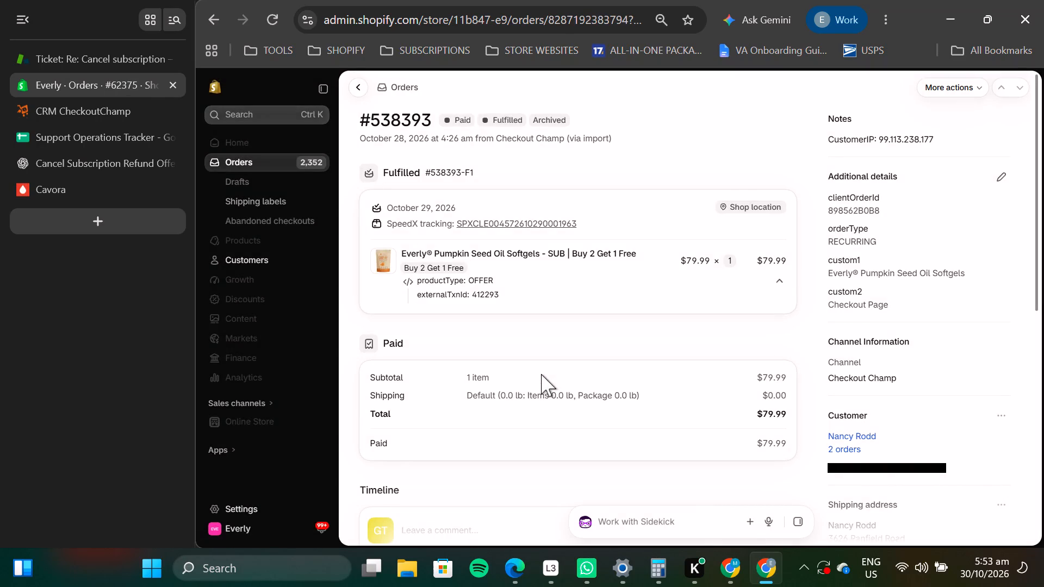
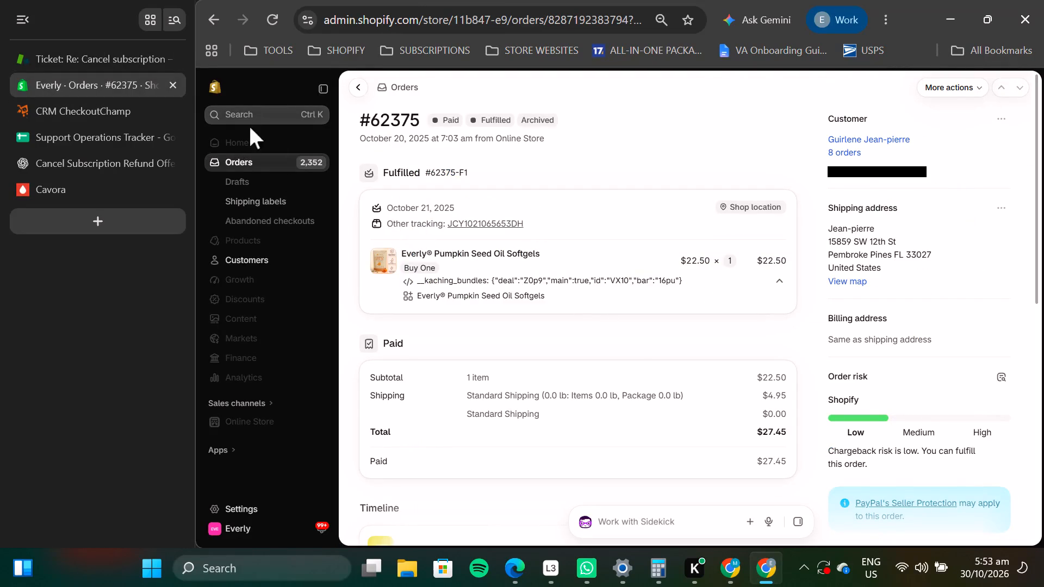
click(250, 113)
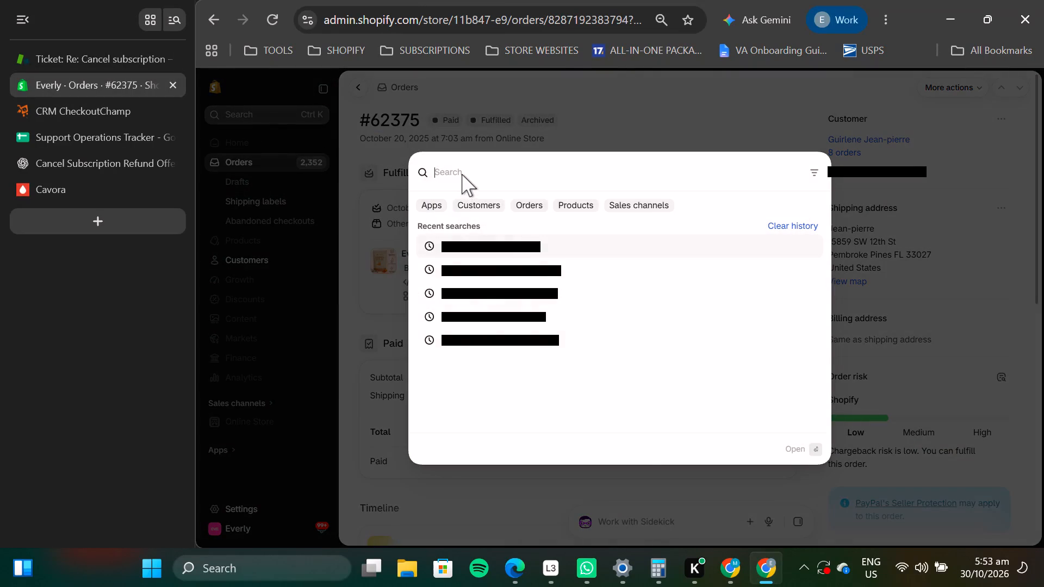
right_click(462, 173)
click(558, 364)
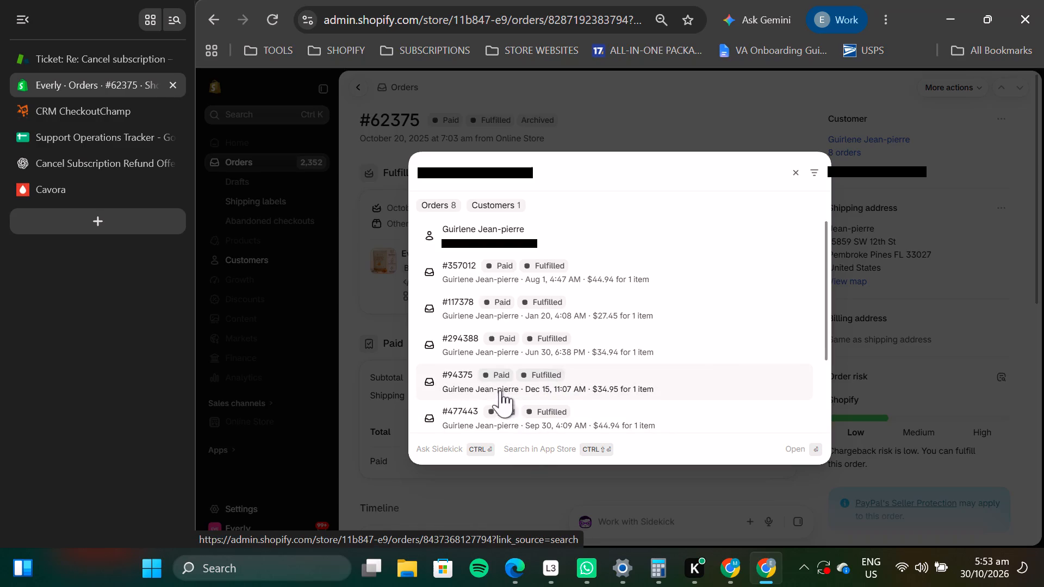
click(794, 172)
right_click(466, 169)
click(533, 370)
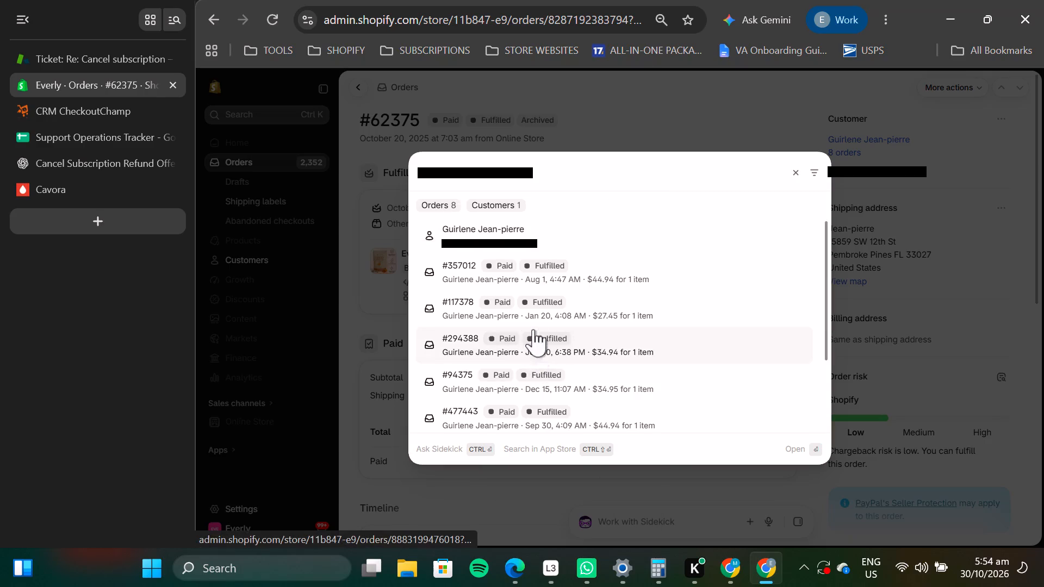
click(524, 285)
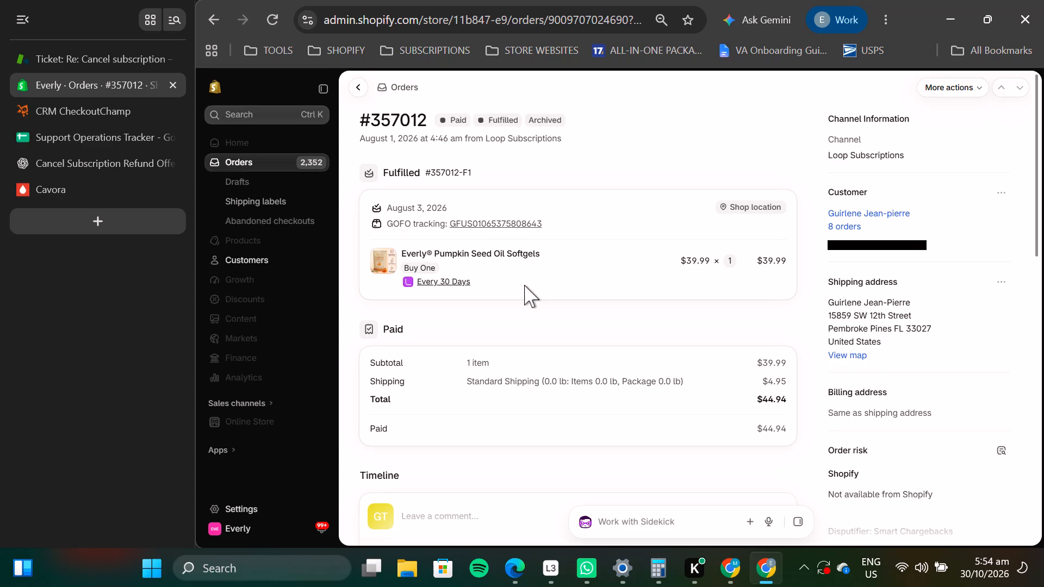
click(426, 281)
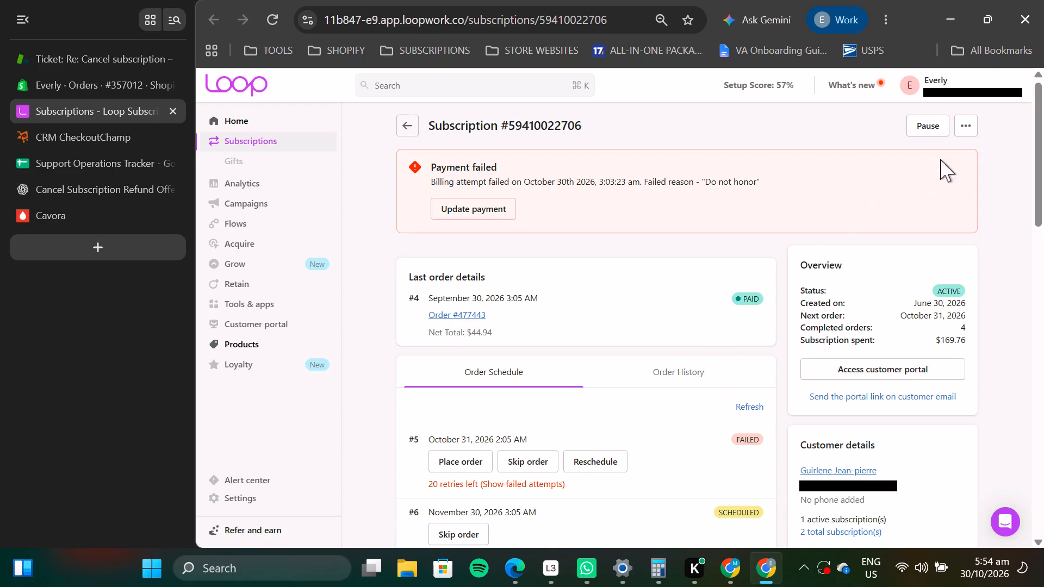
click(964, 121)
click(966, 148)
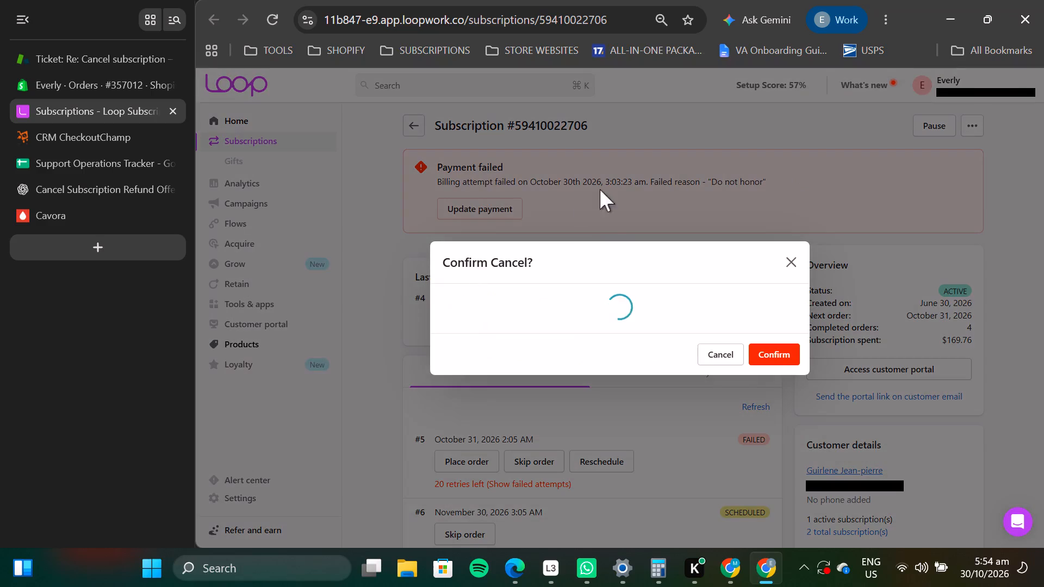
click(471, 210)
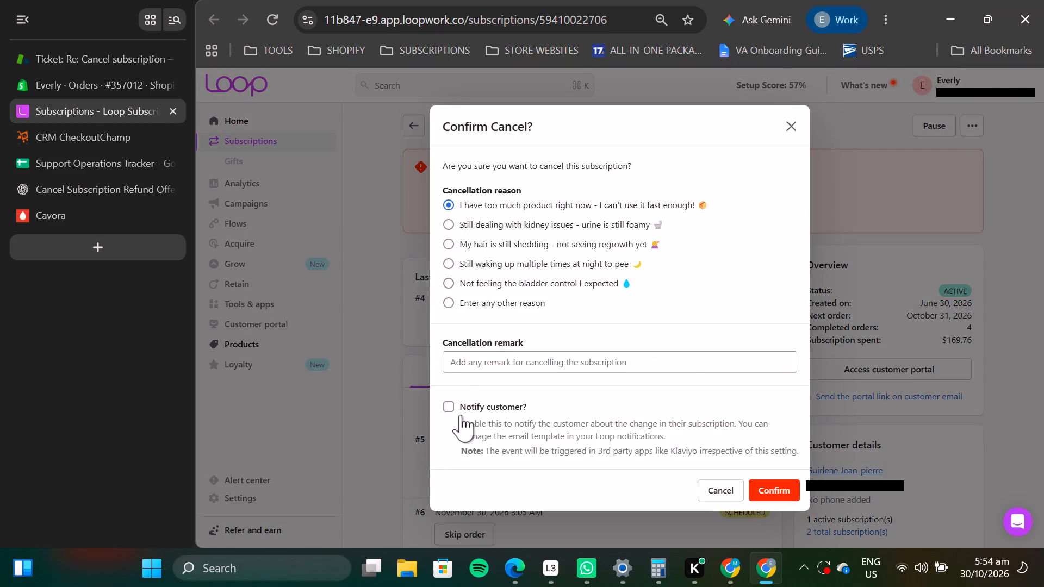
click(461, 415)
click(785, 486)
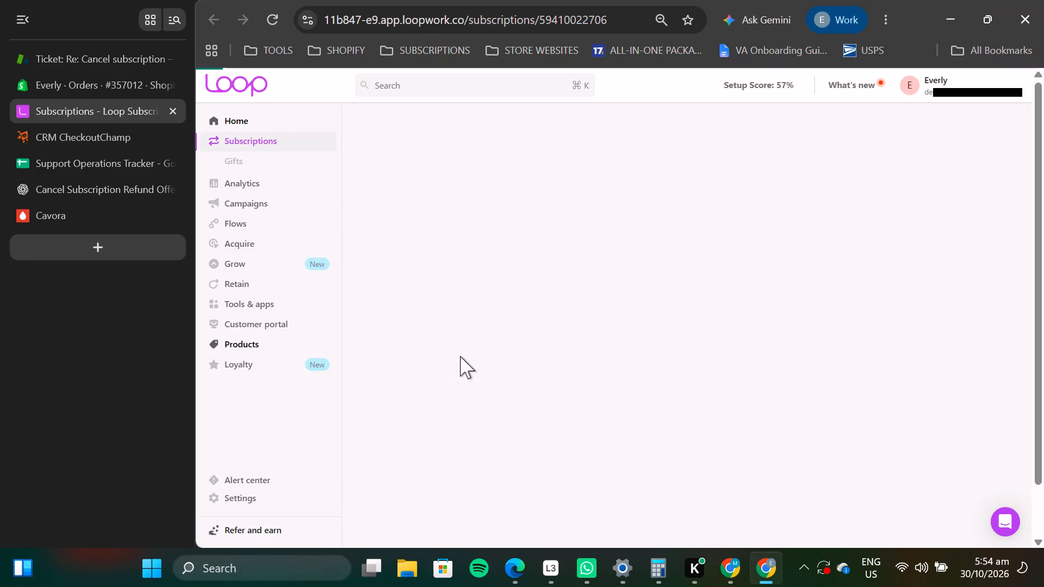
scroll(778, 346, down, 1)
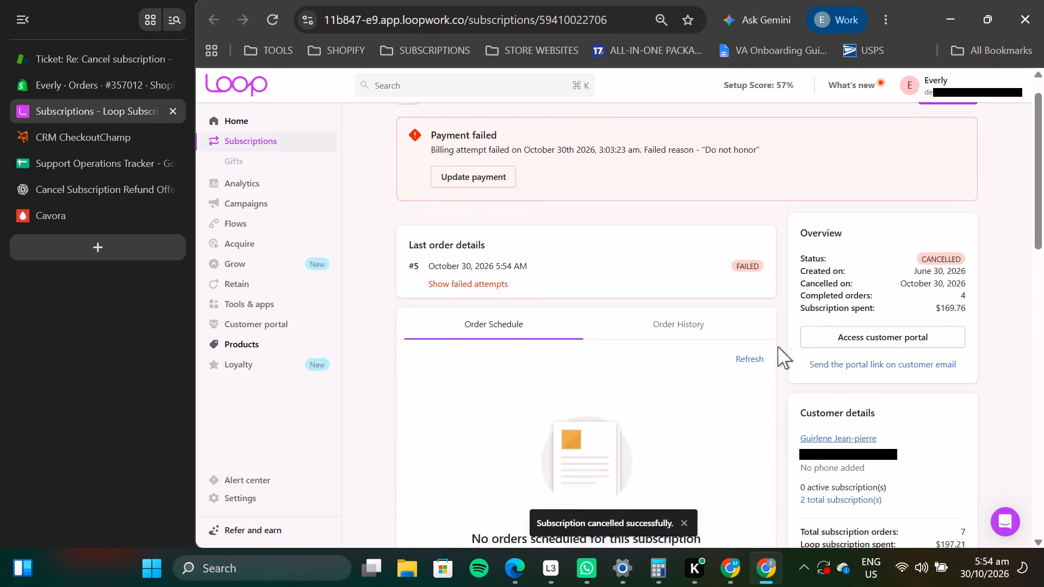
scroll(778, 346, down, 1)
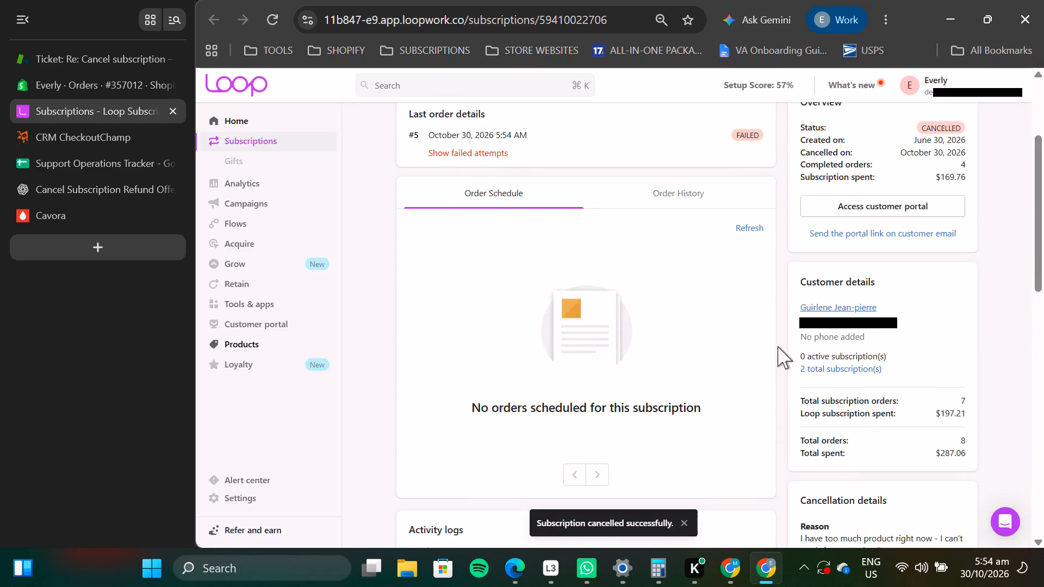
scroll(778, 347, down, 1)
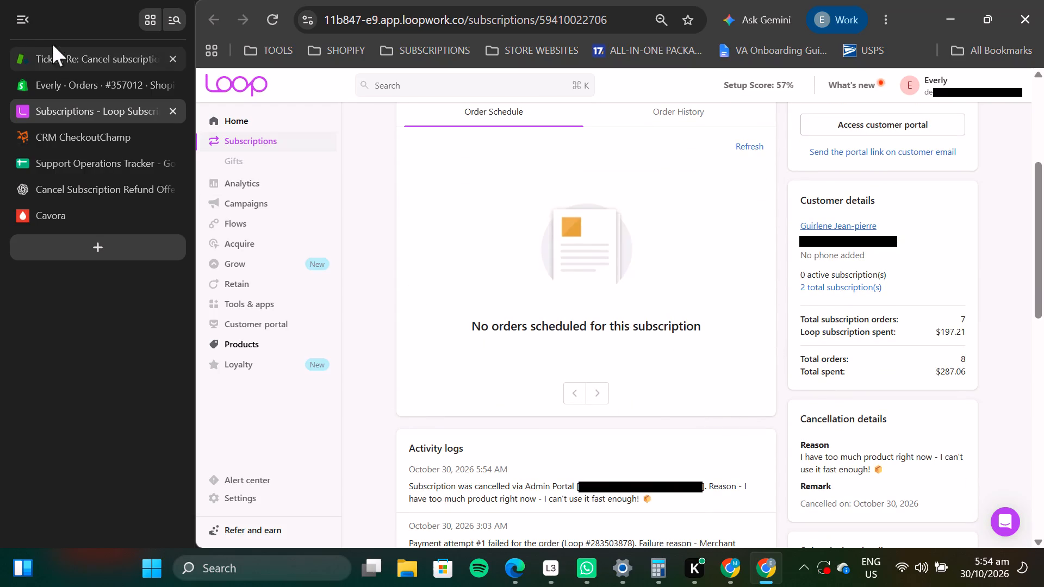
click(51, 59)
click(486, 539)
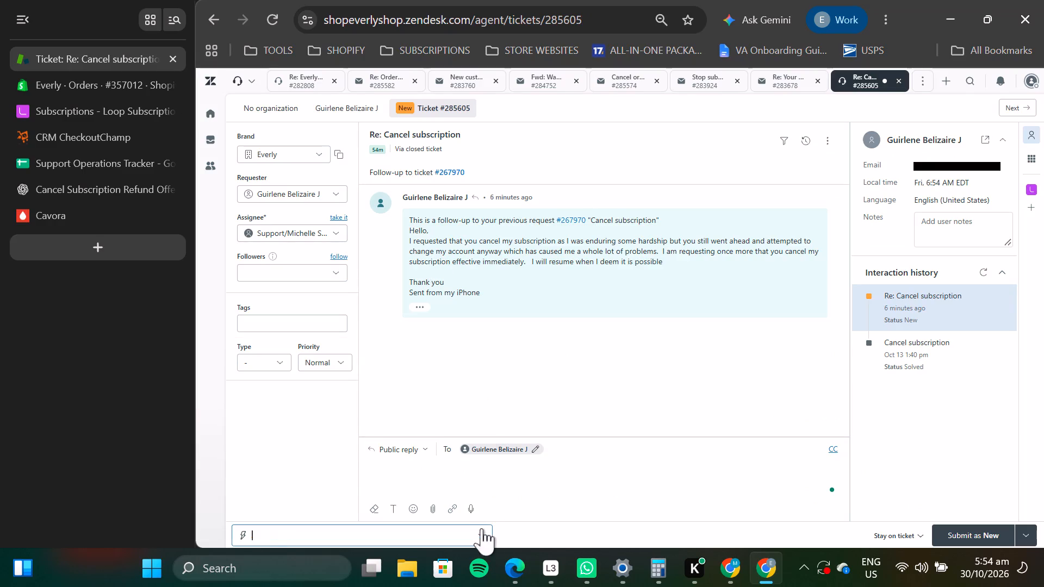
click(400, 377)
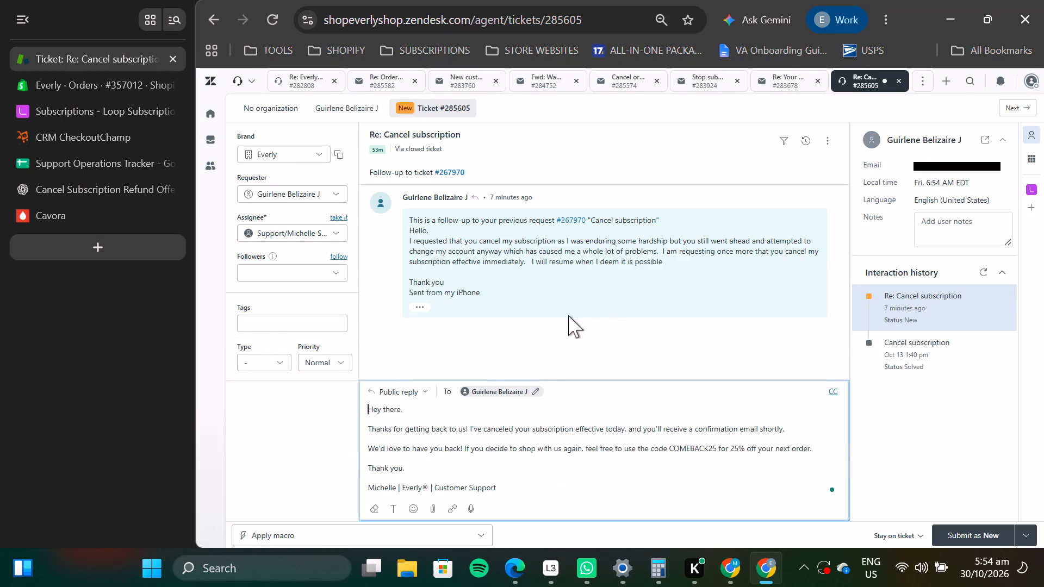
scroll(599, 302, up, 5)
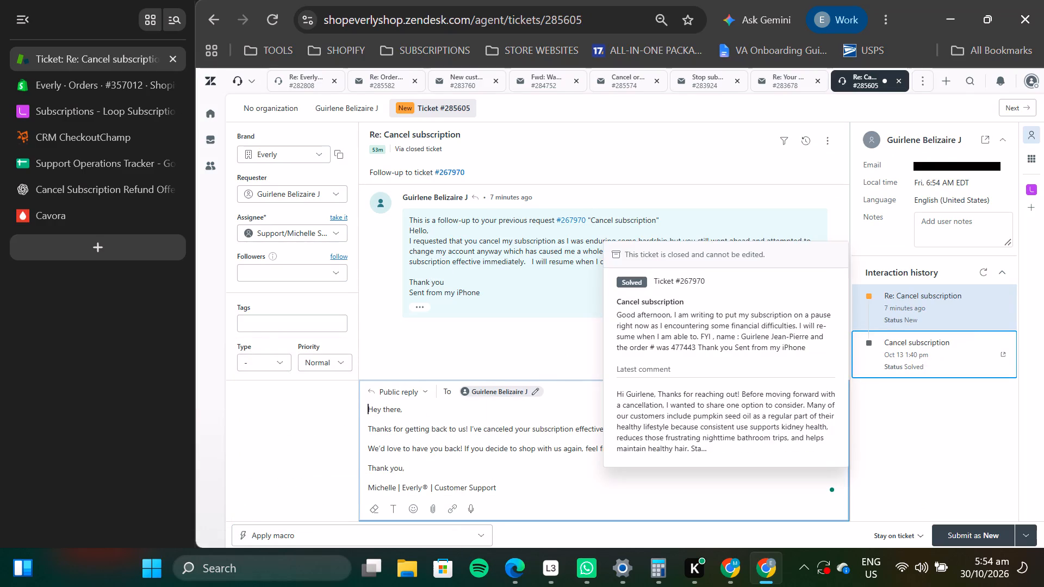
drag(656, 395, 614, 390)
right_click(630, 395)
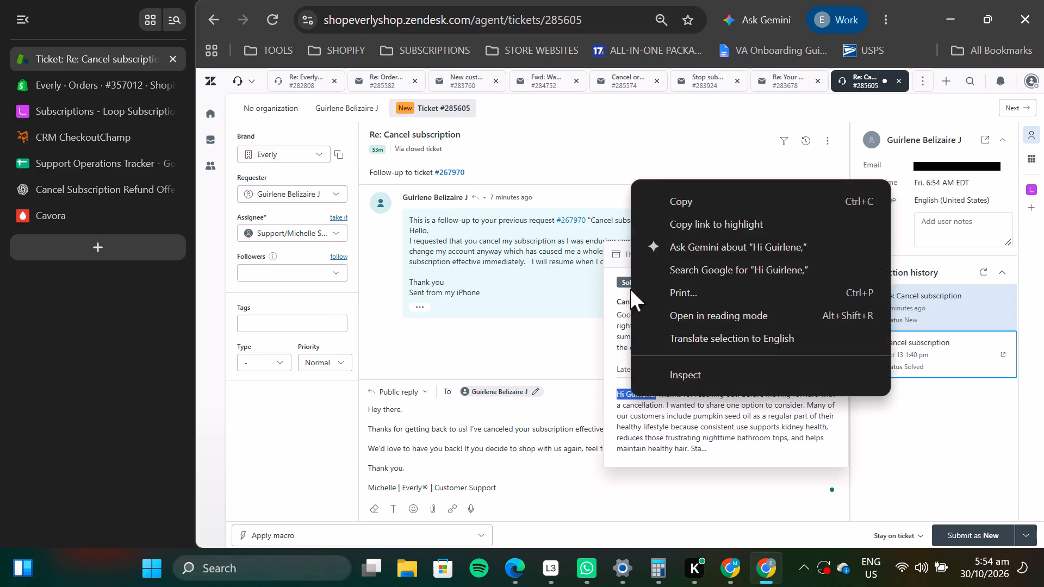
click(656, 202)
drag(416, 408, 358, 403)
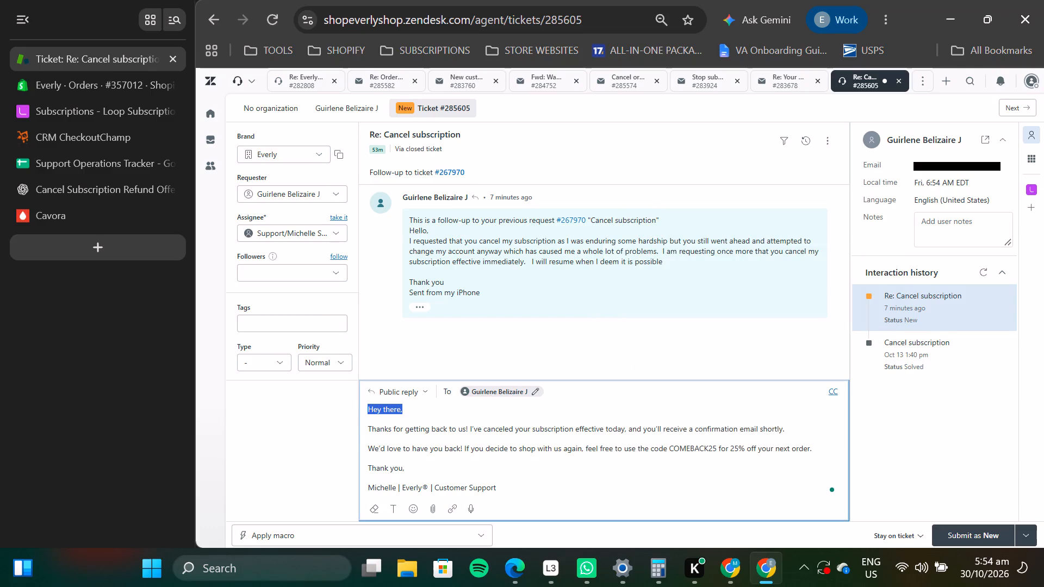
drag(358, 403, 356, 403)
right_click(374, 411)
click(439, 241)
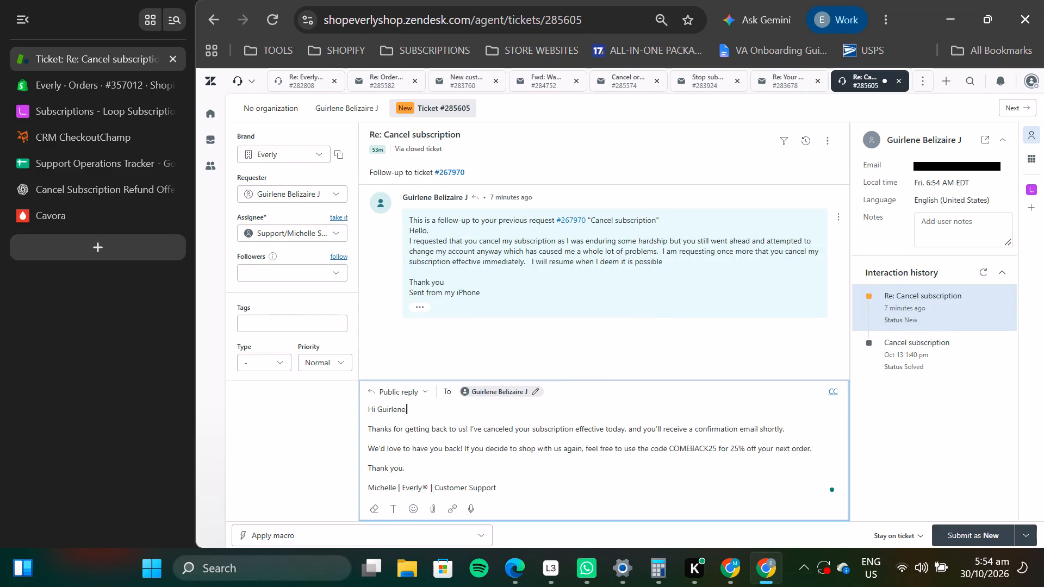
Take the assignment of ticket #285605 and submit the ticket as Solved.
double_click(336, 220)
click(1025, 529)
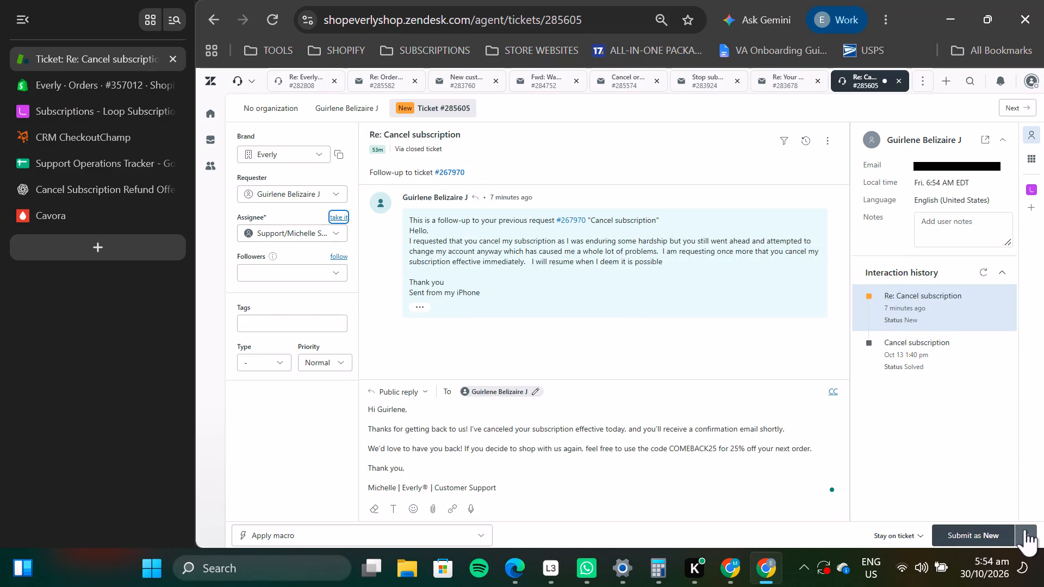
click(992, 508)
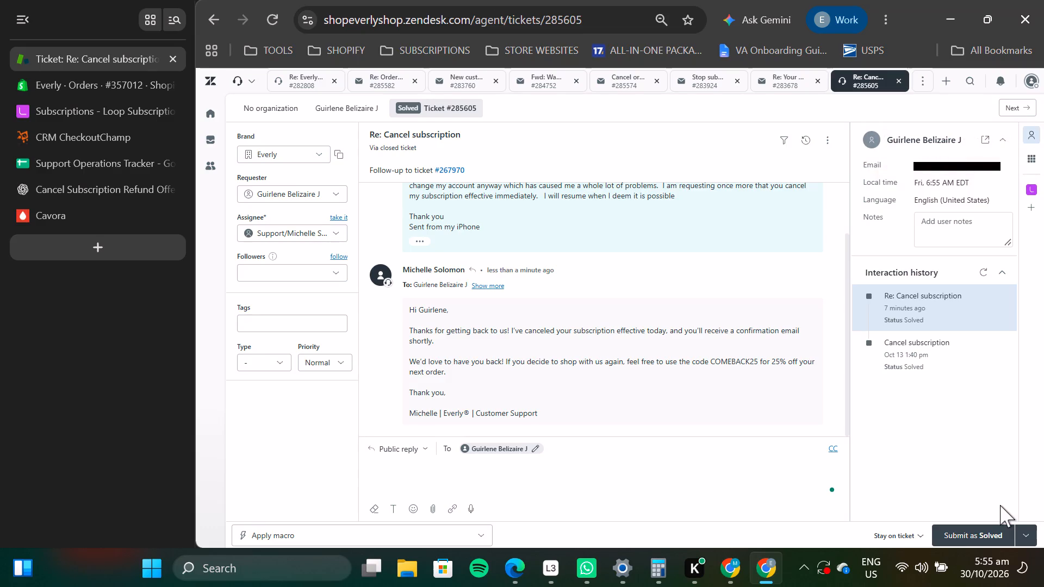
click(212, 138)
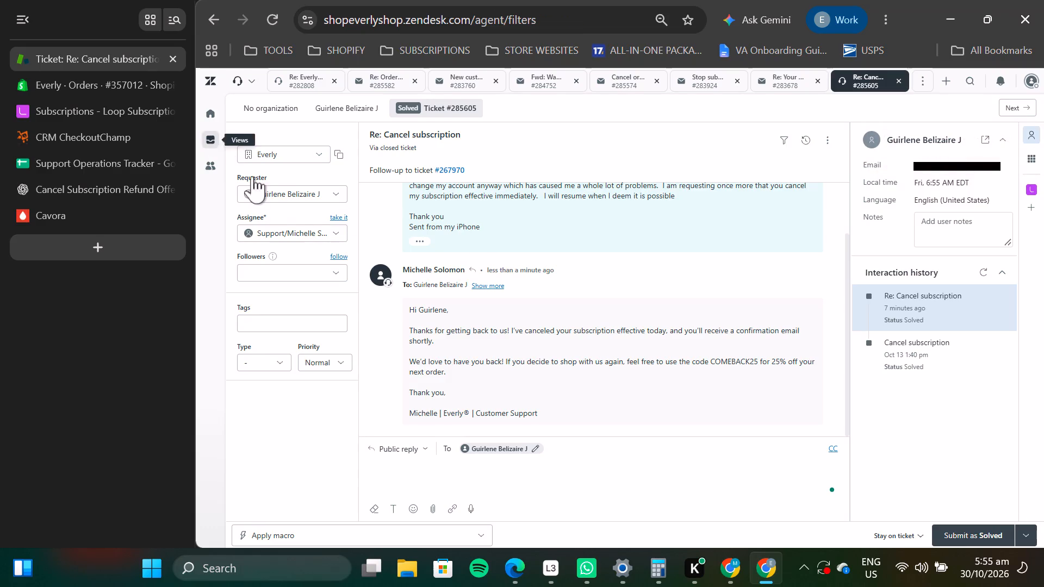
click(171, 108)
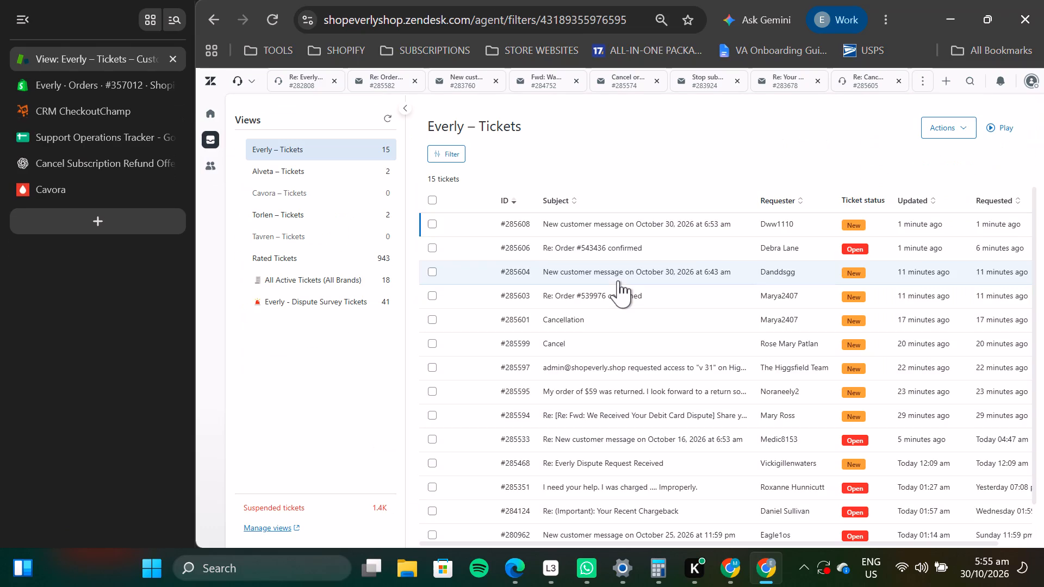
click(578, 295)
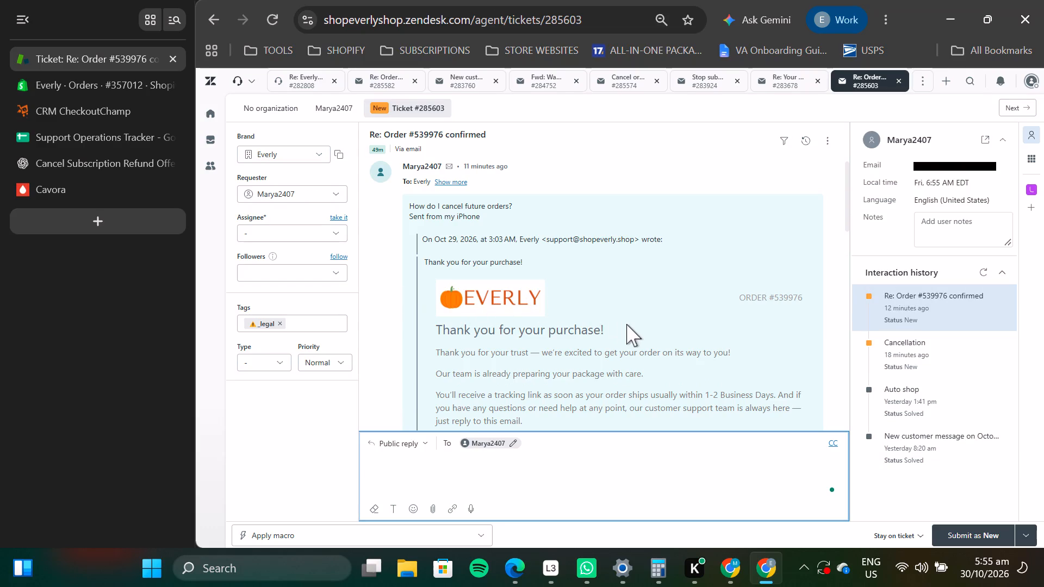
scroll(626, 324, down, 8)
double_click(337, 214)
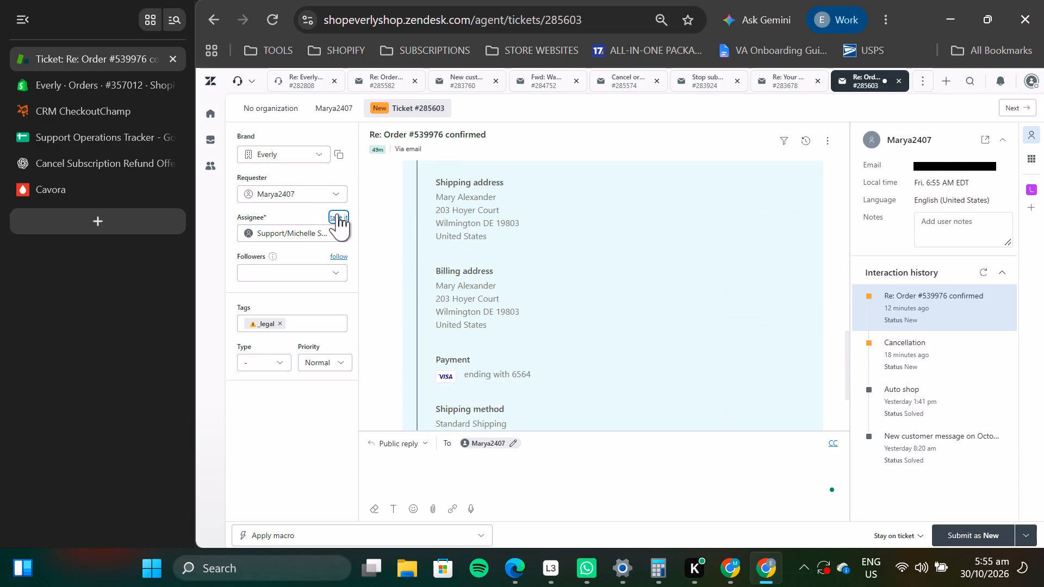
click(388, 453)
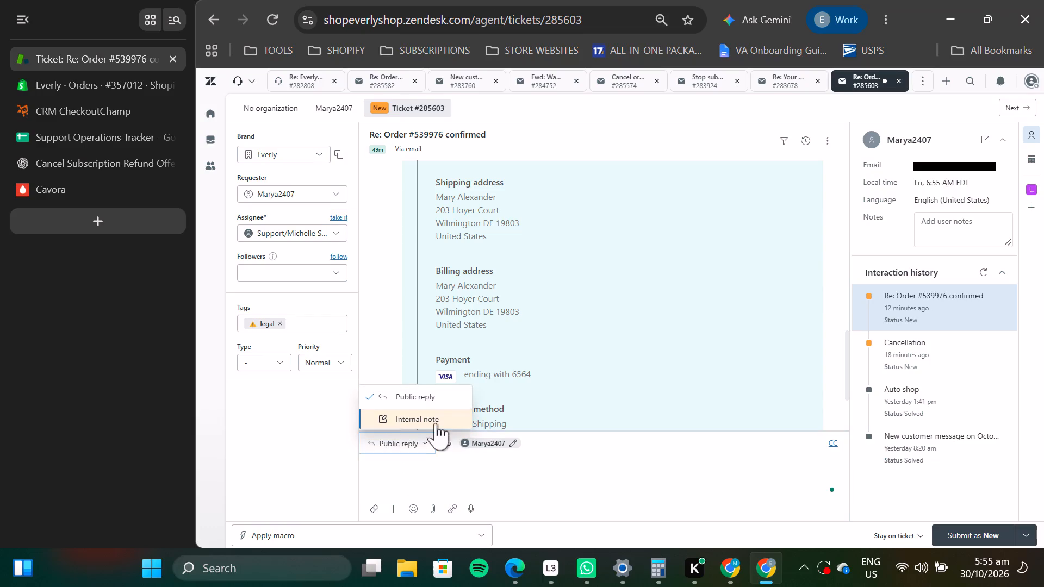
click(436, 422)
click(1028, 534)
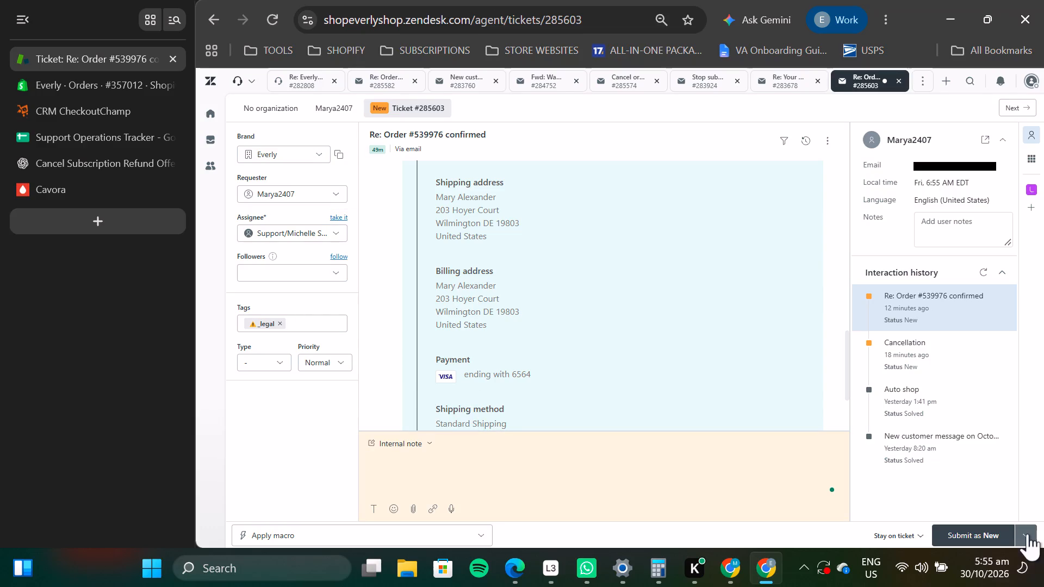
click(1003, 509)
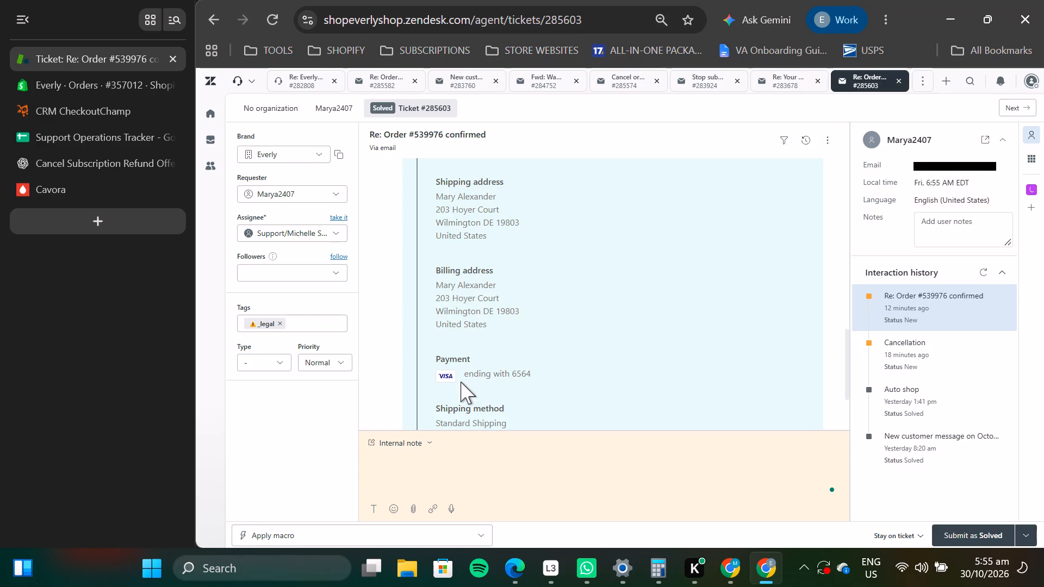
click(936, 356)
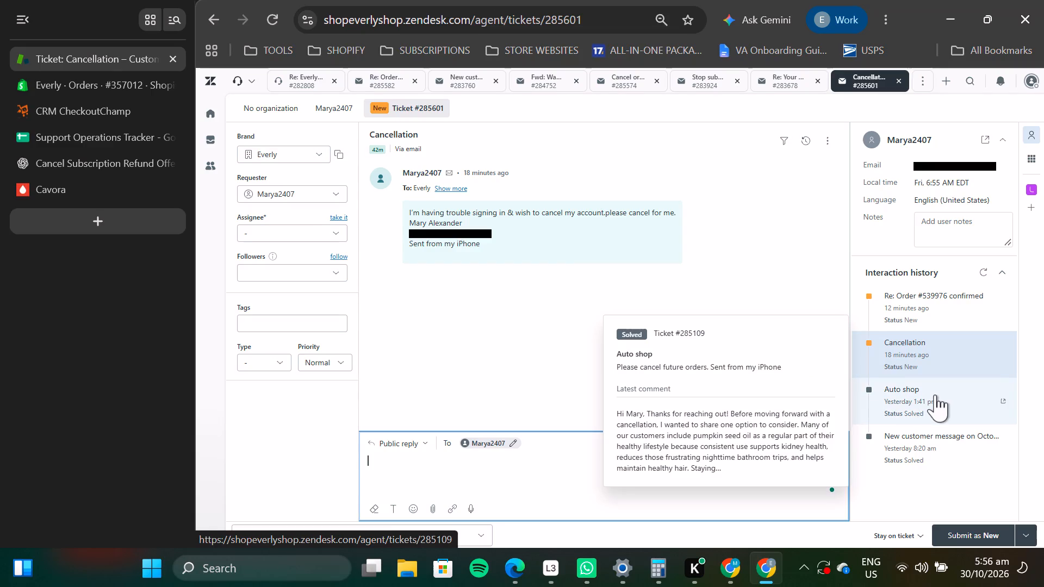
double_click(1011, 161)
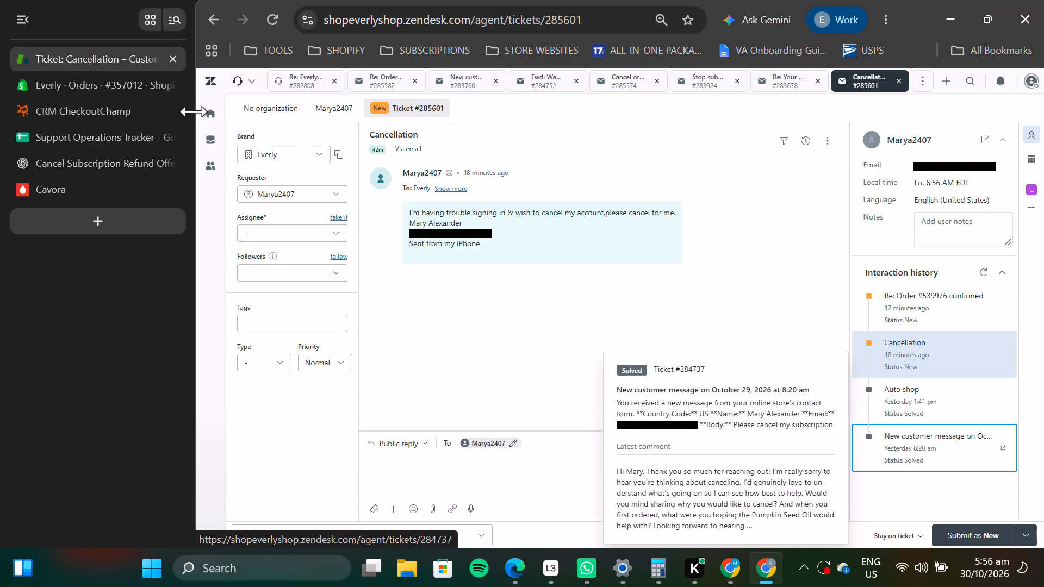
click(107, 74)
click(258, 120)
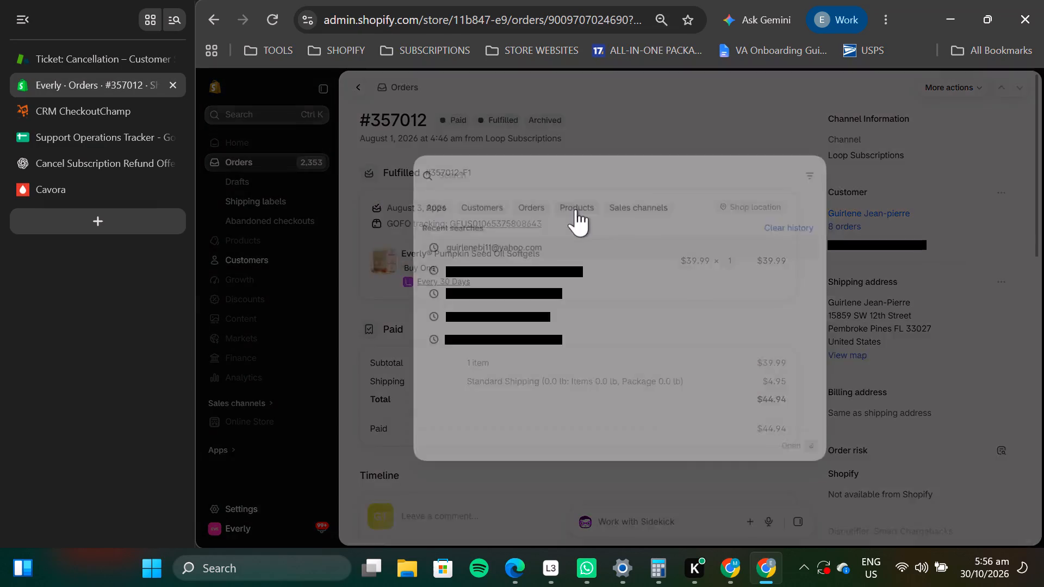
right_click(477, 171)
click(525, 360)
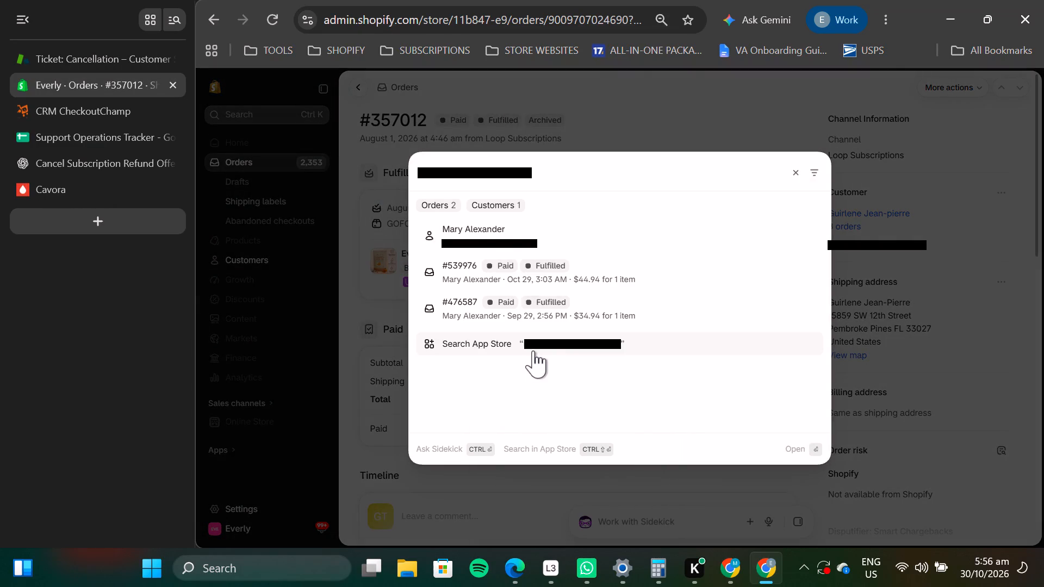
click(519, 278)
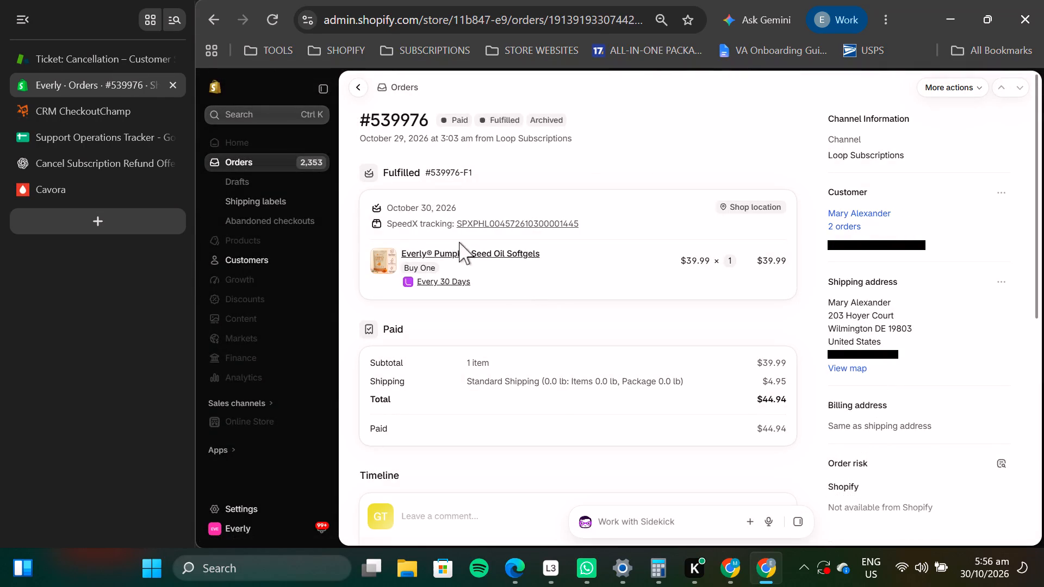
click(105, 59)
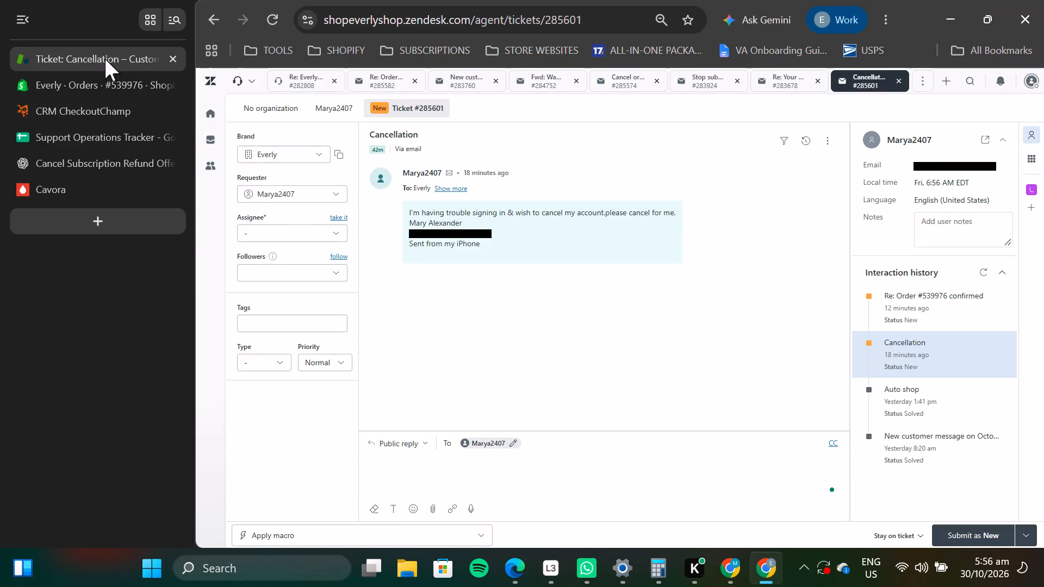
click(111, 77)
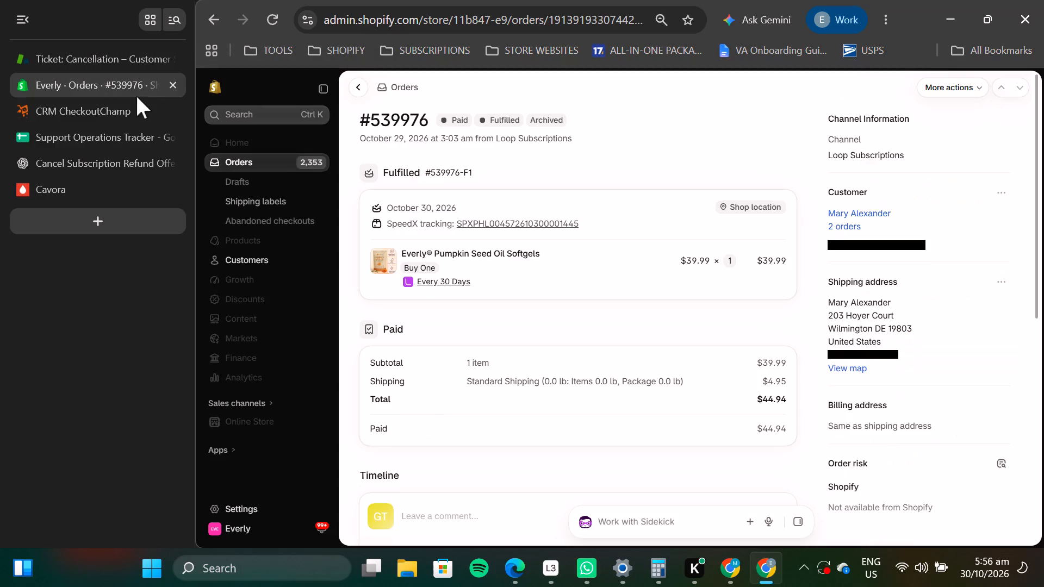
click(448, 282)
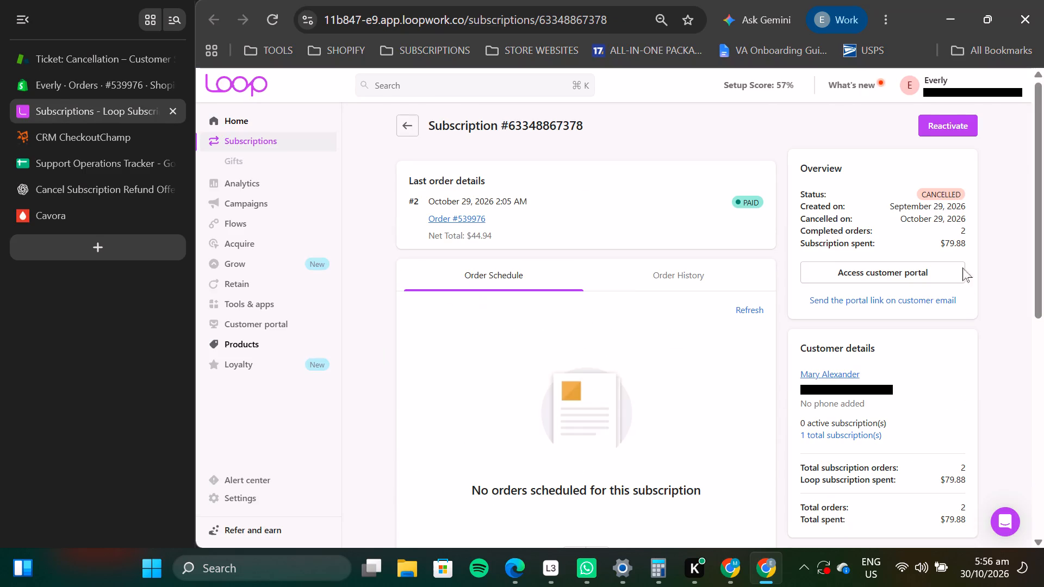
scroll(618, 393, down, 5)
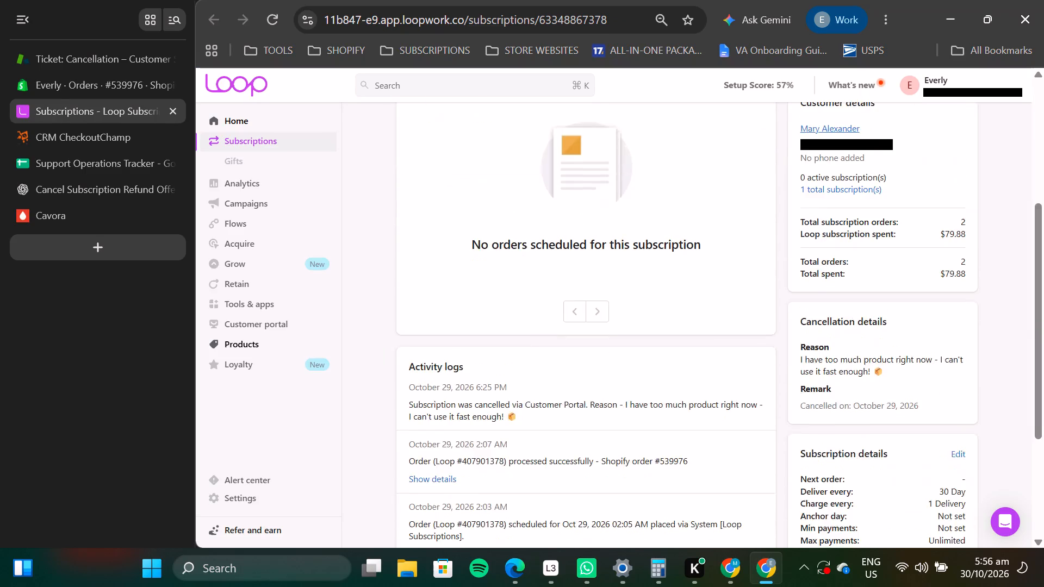
click(120, 50)
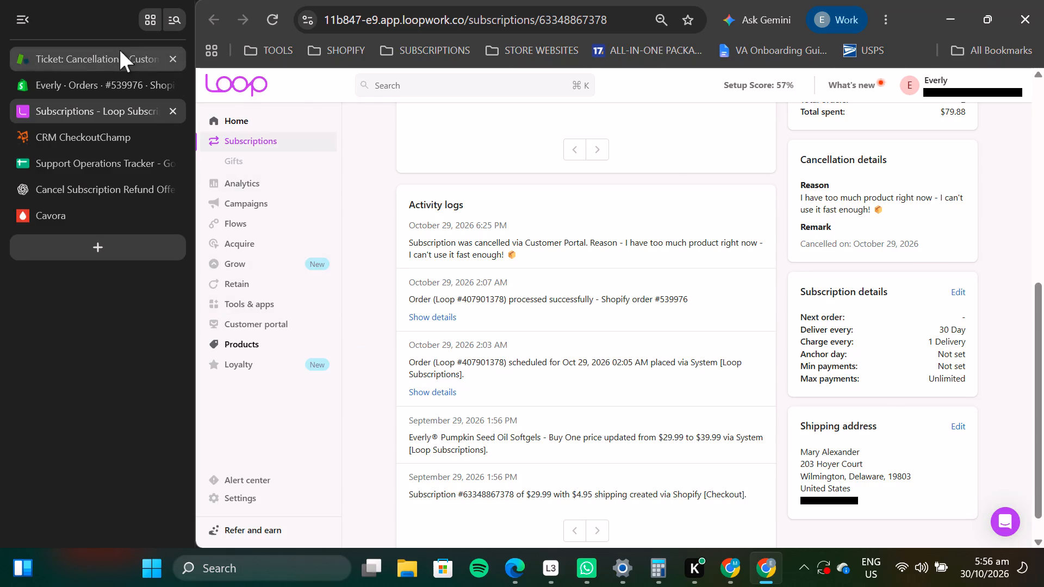
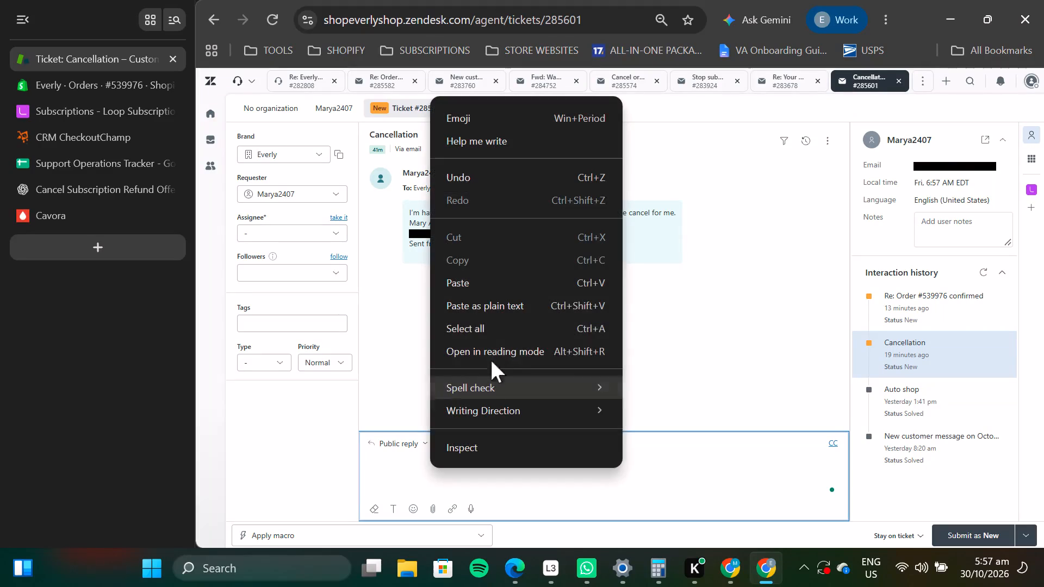
click(500, 310)
click(408, 389)
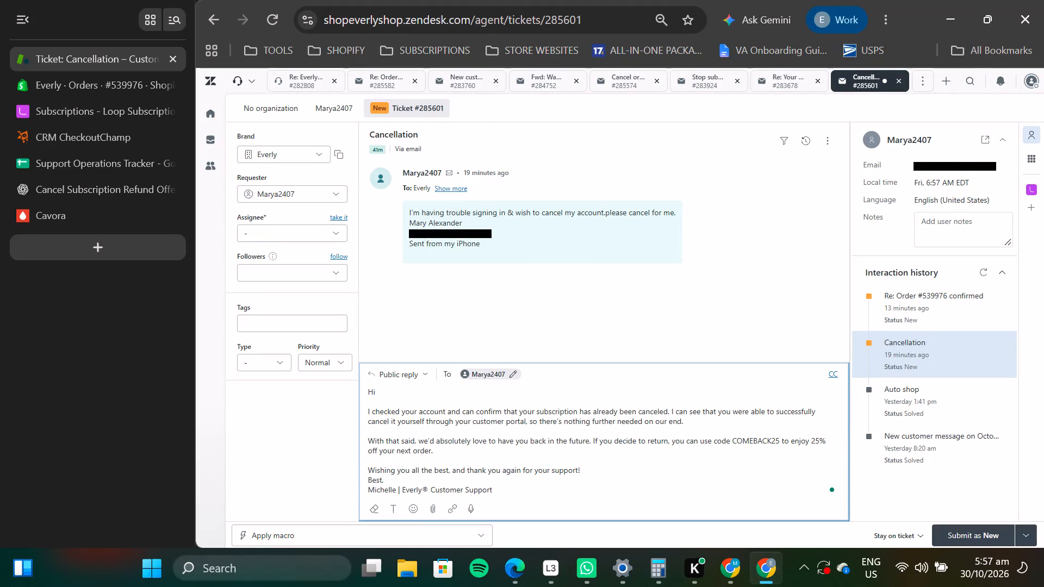
key(Left)
key(space)
text(Mary)
key(Right)
key(BackSpace)
key(Left)
key(Left)
key(Left)
key(Left)
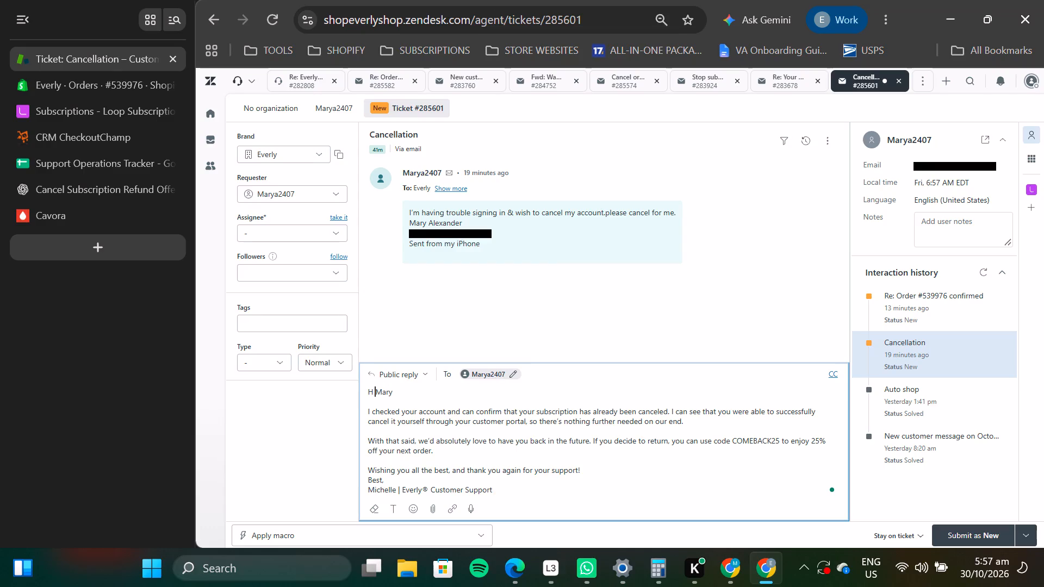
key(Left)
key(i)
click(591, 466)
key(Return)
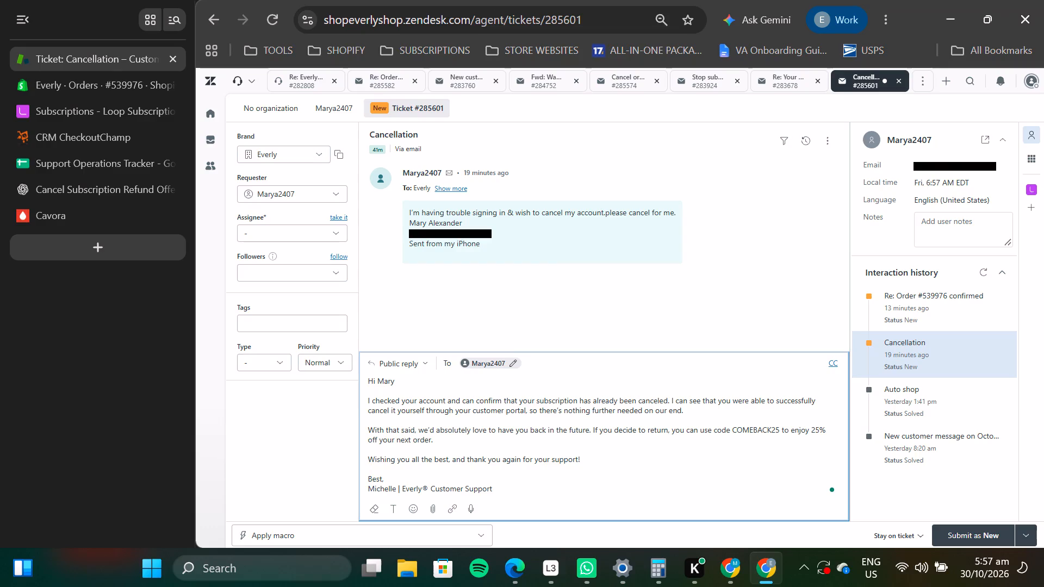
Take the assignment of ticket #285601 and submit it as Solved.
scroll(509, 473, down, 2)
double_click(341, 213)
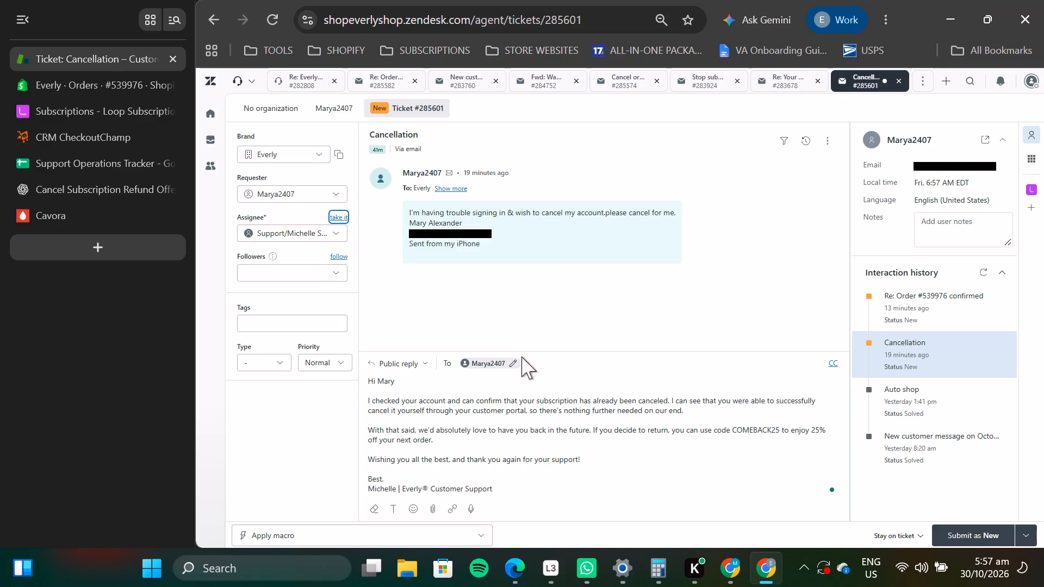
scroll(520, 444, down, 2)
click(1024, 527)
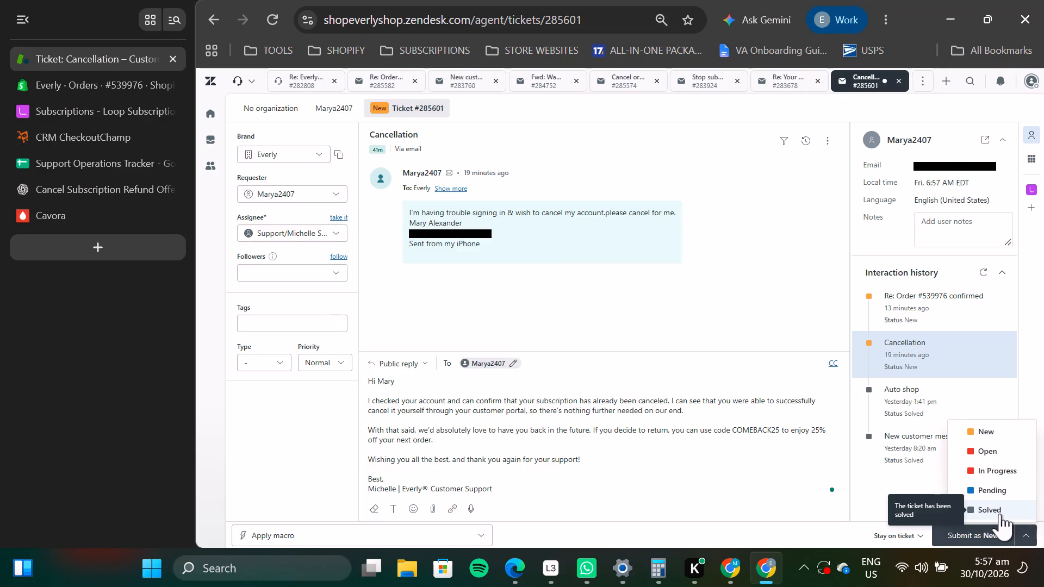
click(1000, 514)
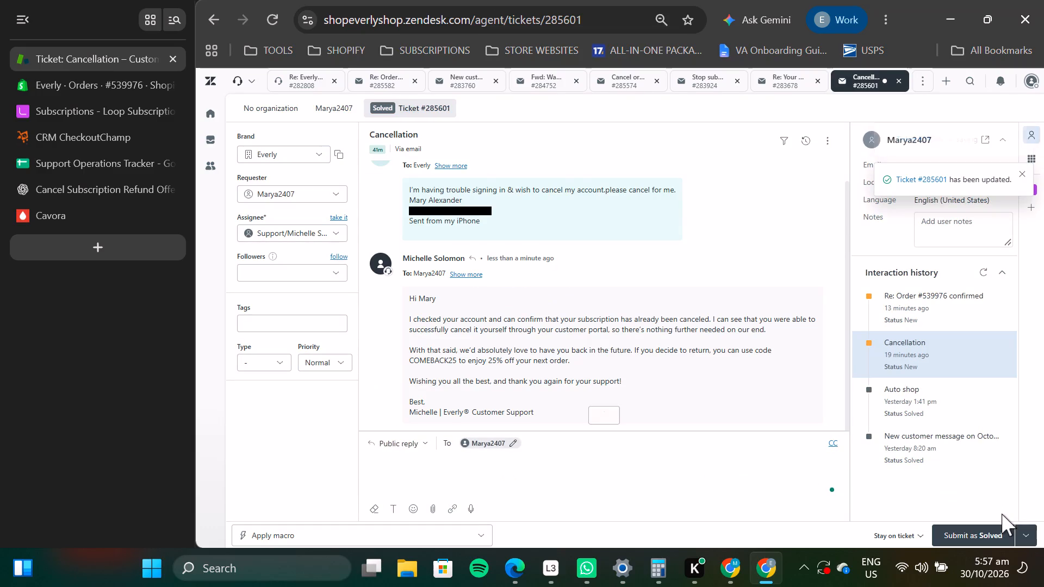
click(209, 136)
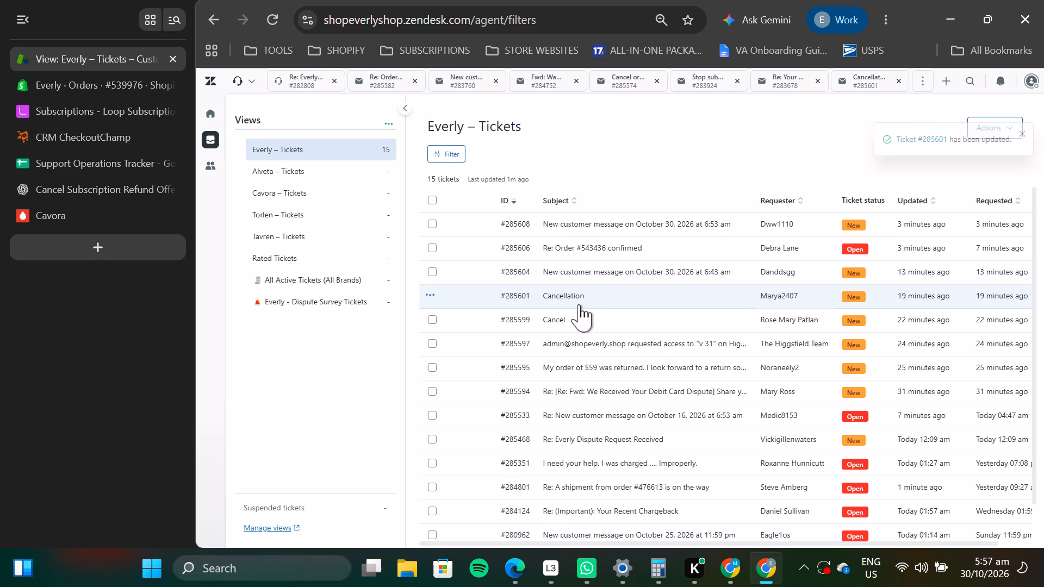
click(558, 317)
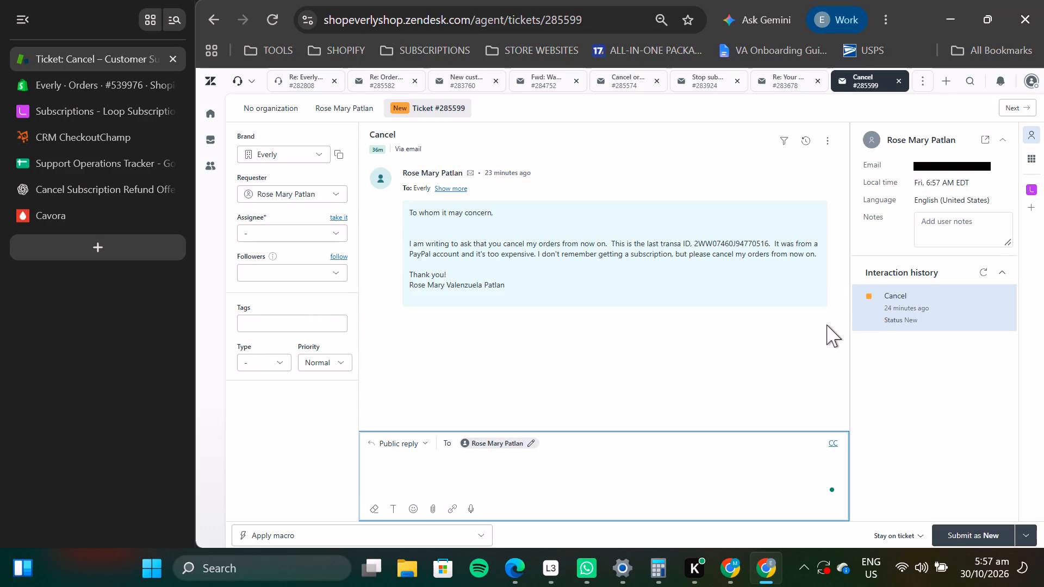
click(1010, 160)
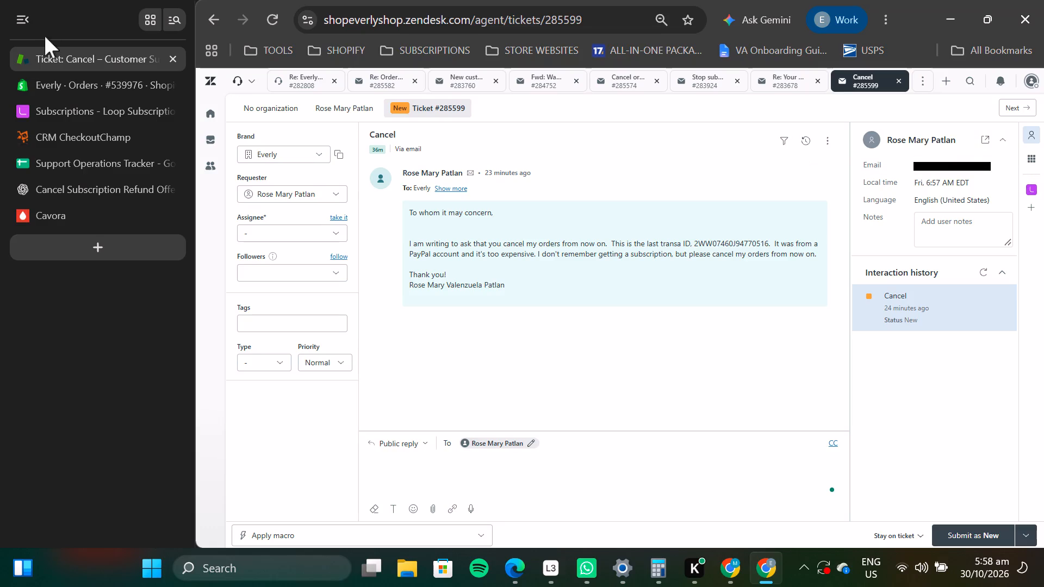
click(42, 90)
click(275, 113)
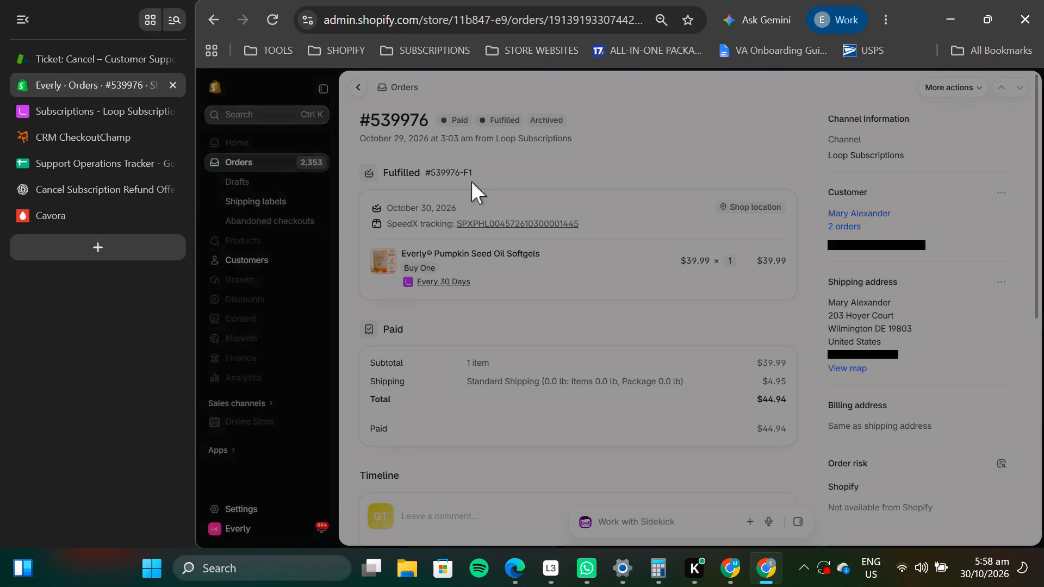
right_click(480, 177)
click(521, 357)
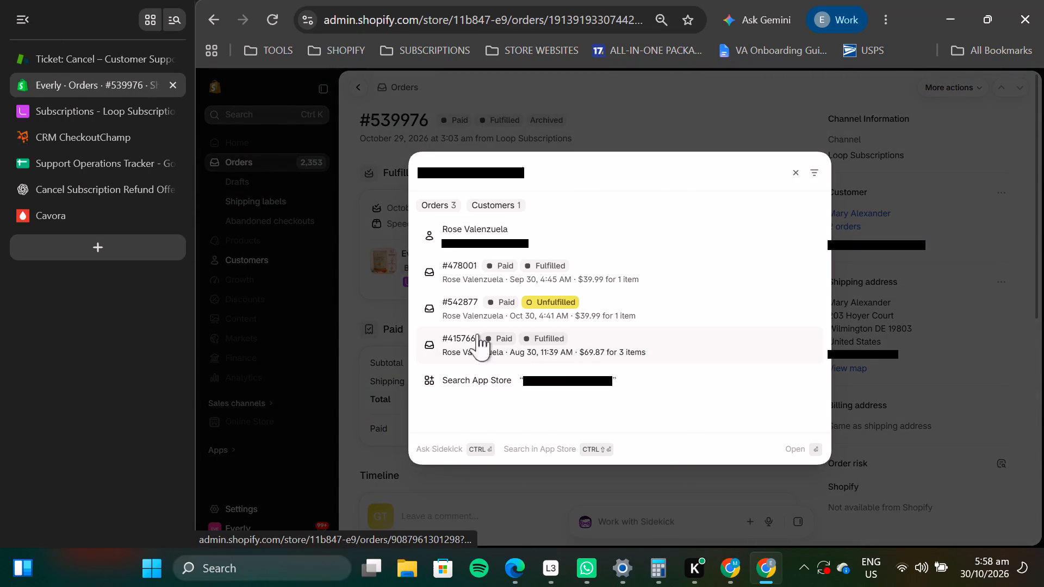
click(109, 60)
click(467, 532)
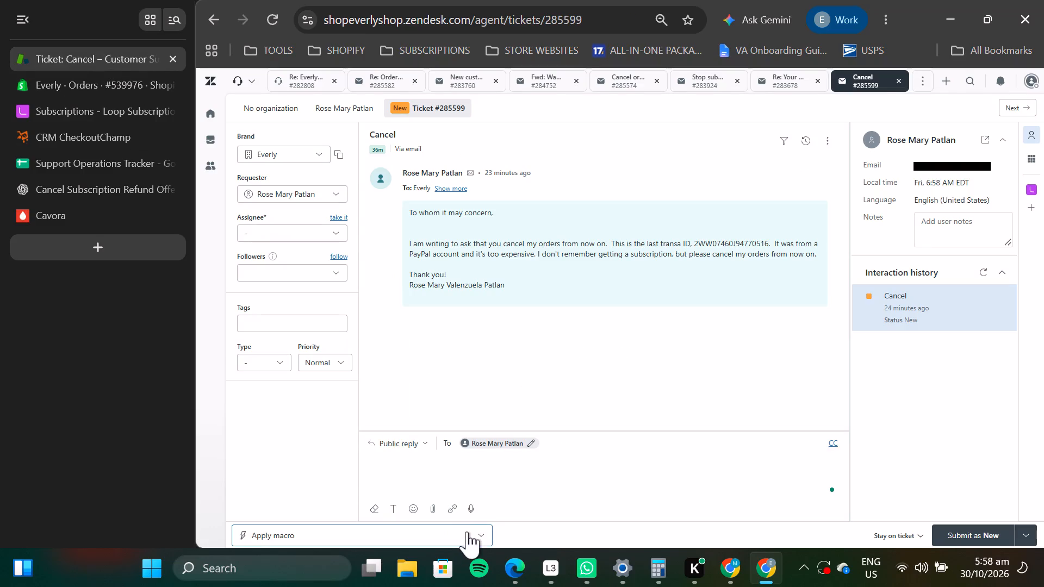
click(377, 404)
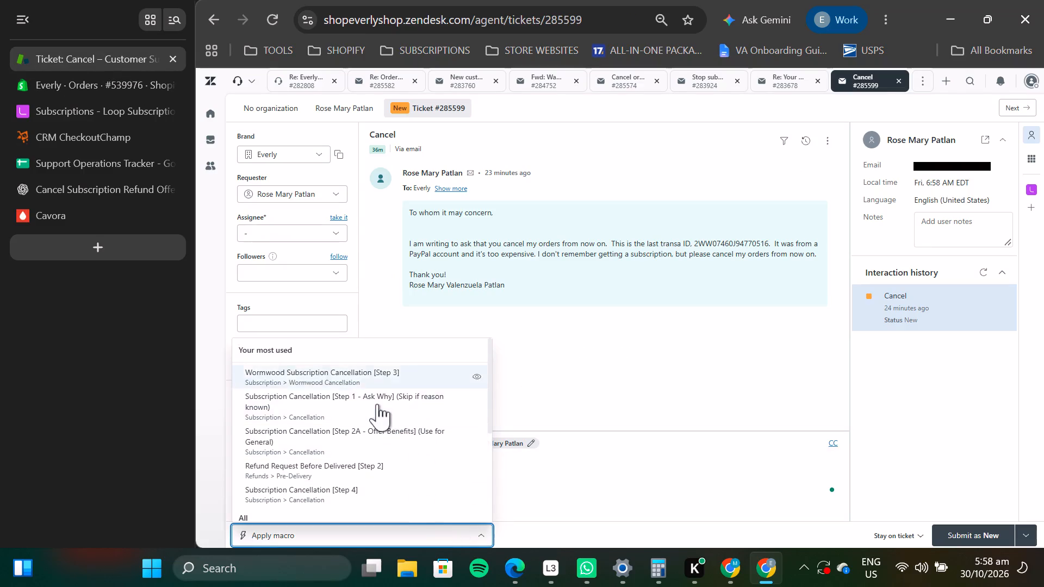
click(414, 365)
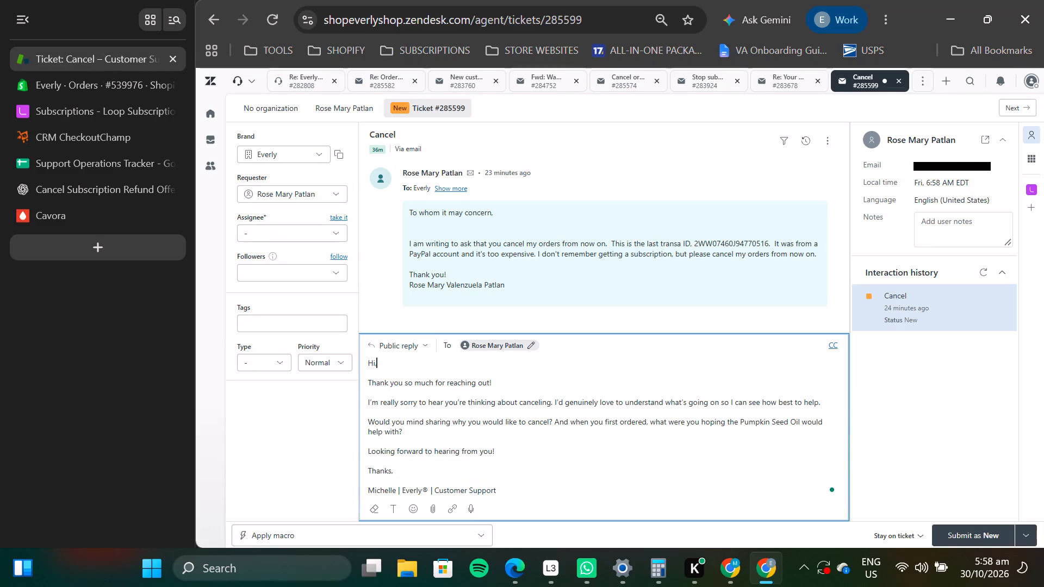
key(Left)
key(space)
text(Rpo)
key(BackSpace)
key(BackSpace)
text(ose)
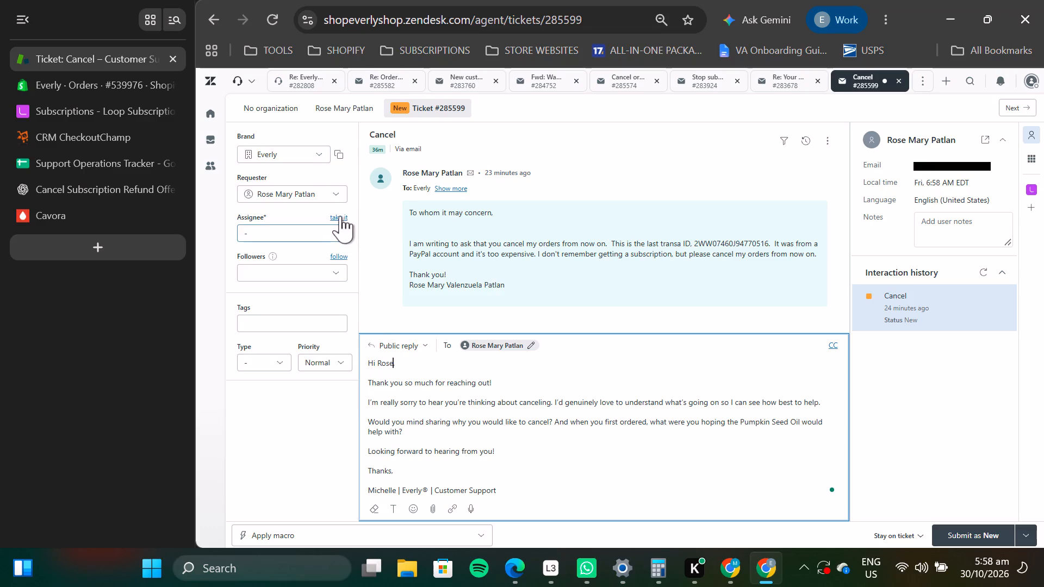
Take the assignment of ticket #285599 and submit it as Solved.
double_click(340, 214)
scroll(636, 257, up, 1)
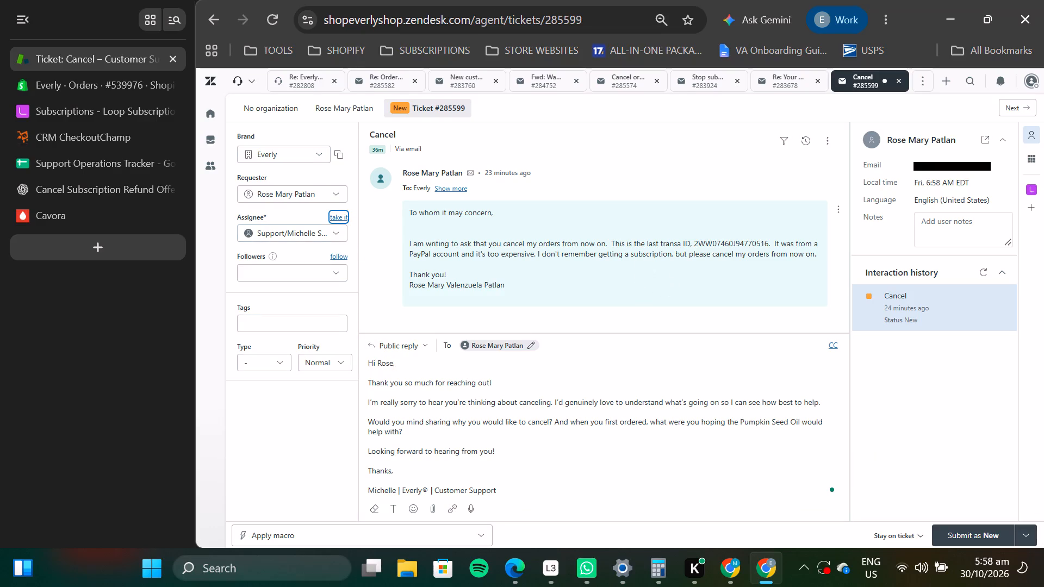
scroll(636, 257, up, 3)
click(1029, 540)
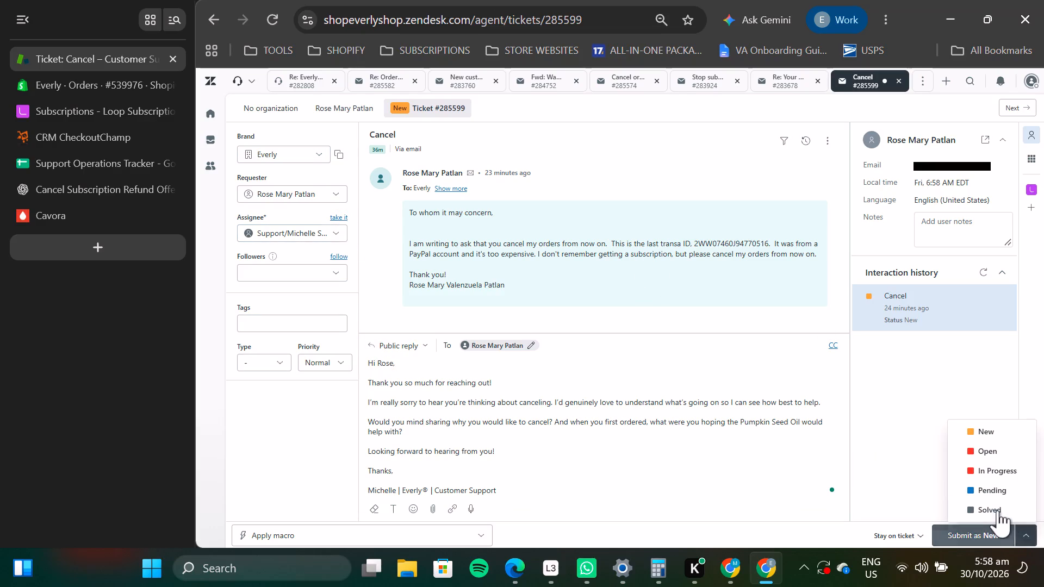
click(998, 510)
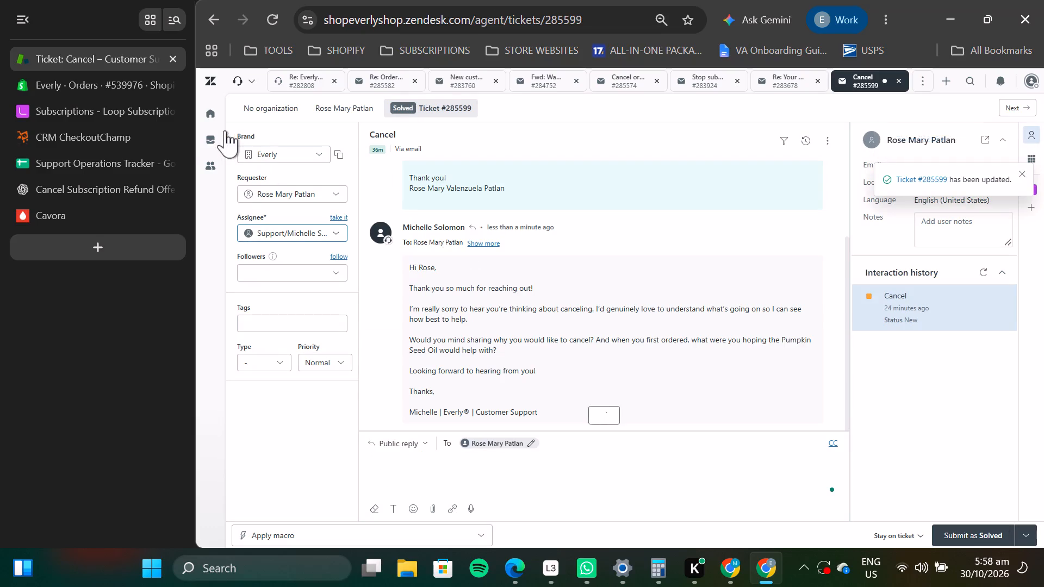
click(205, 135)
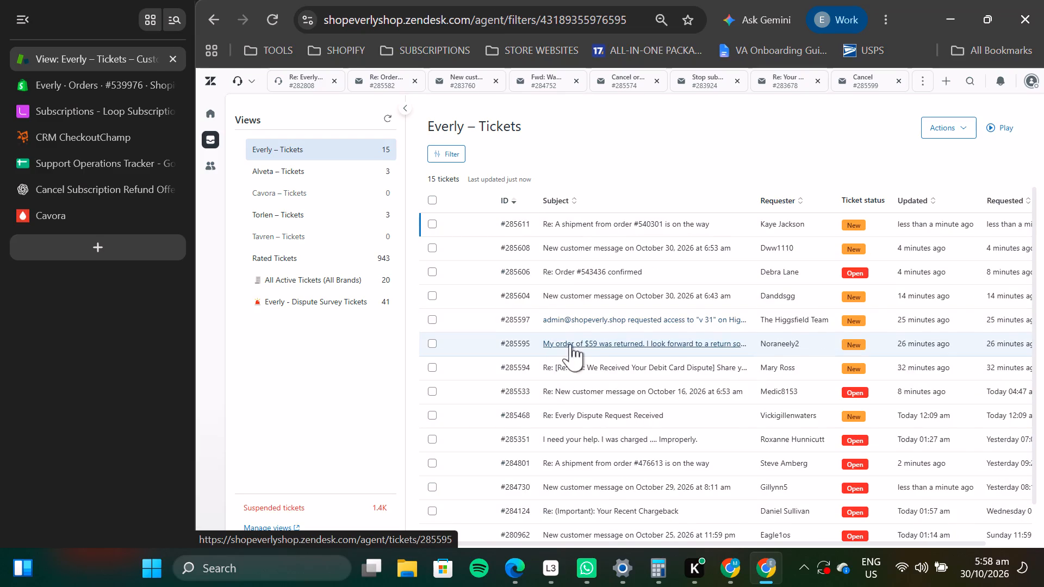
click(588, 293)
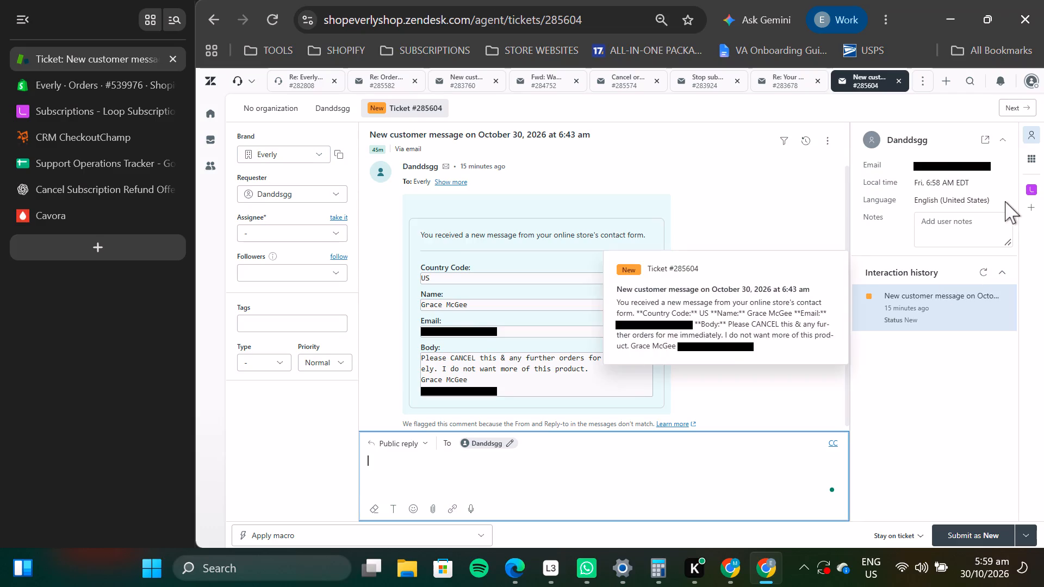
click(1011, 160)
click(97, 79)
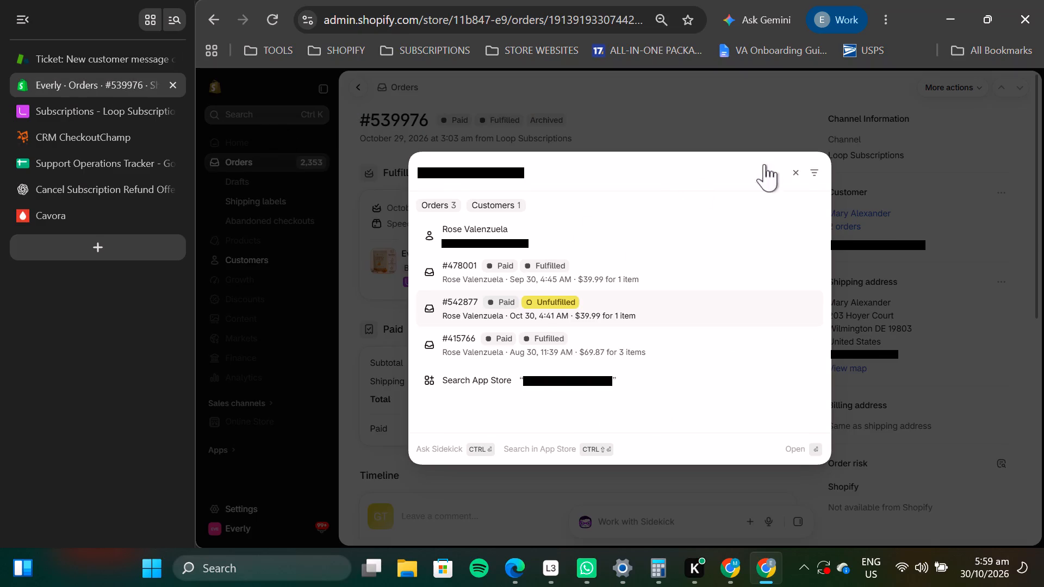
click(791, 175)
right_click(462, 167)
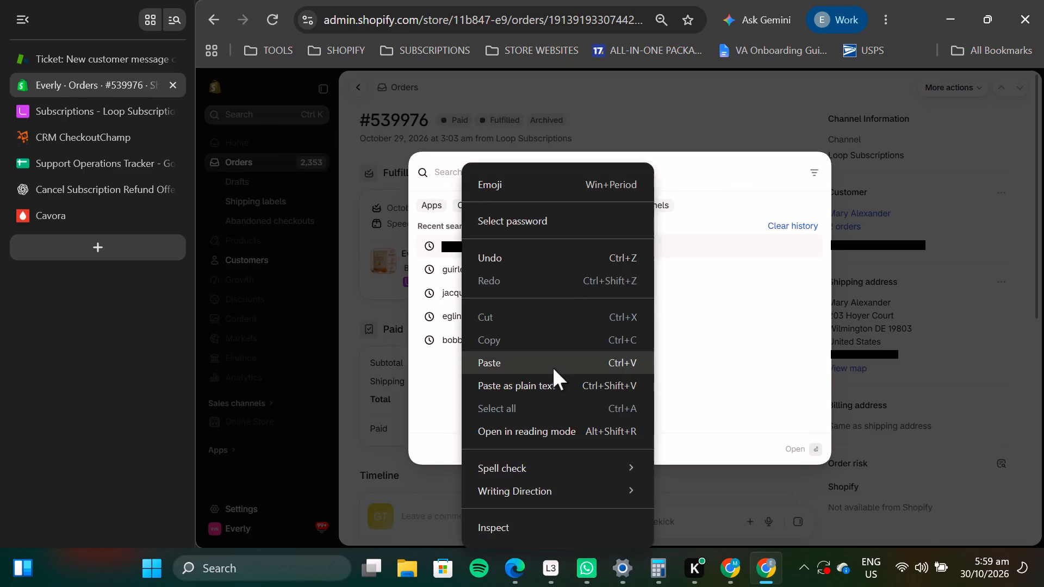
click(552, 368)
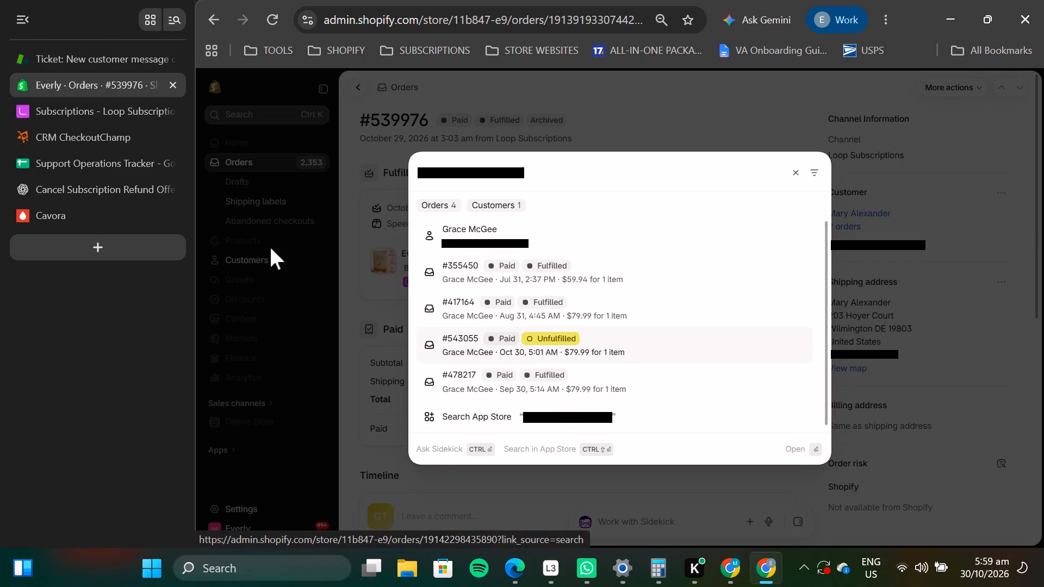
click(73, 55)
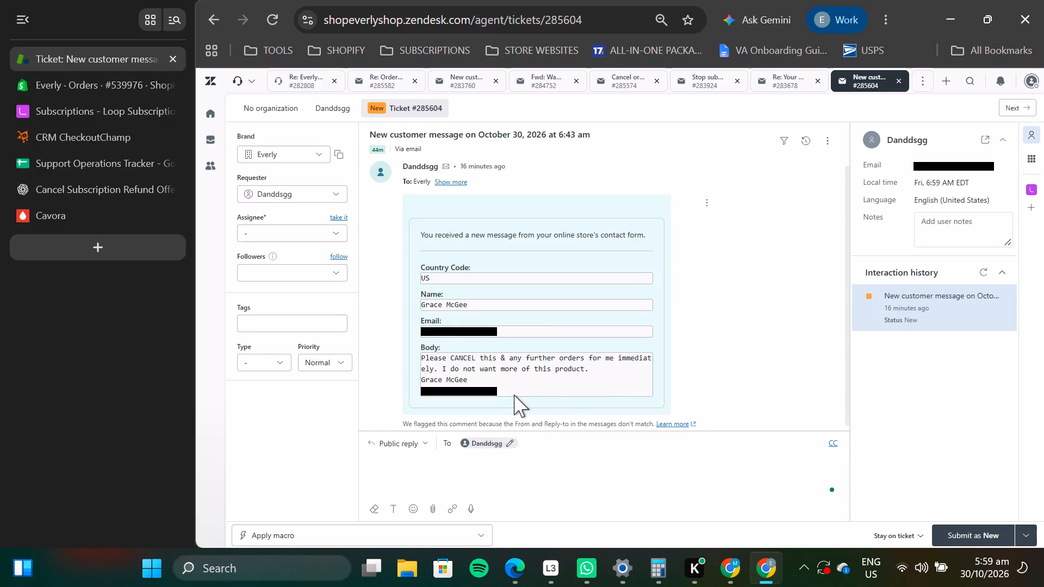
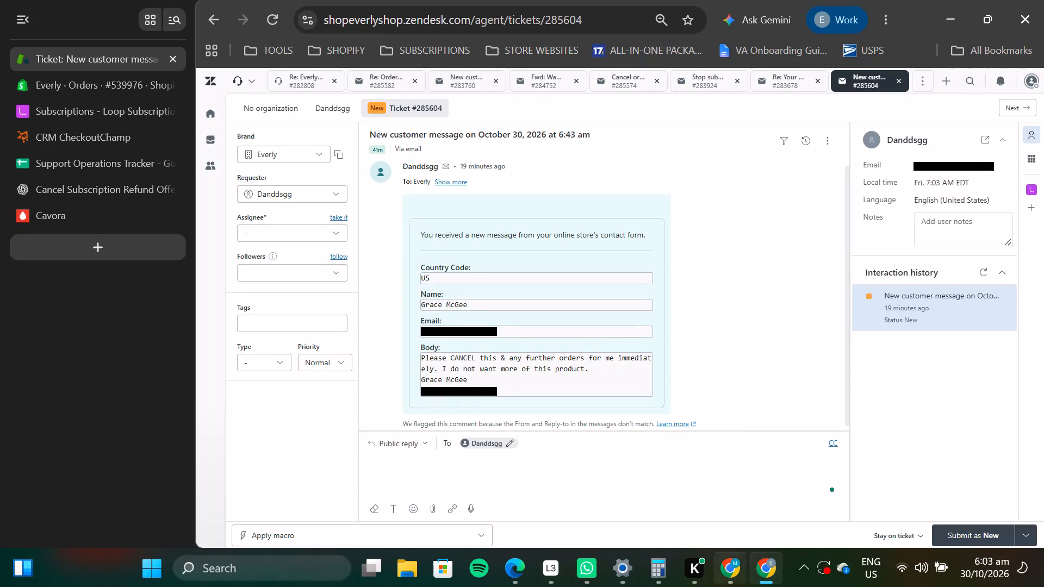
Switch to the Loggy3 window to check the recording sessions.
click(548, 564)
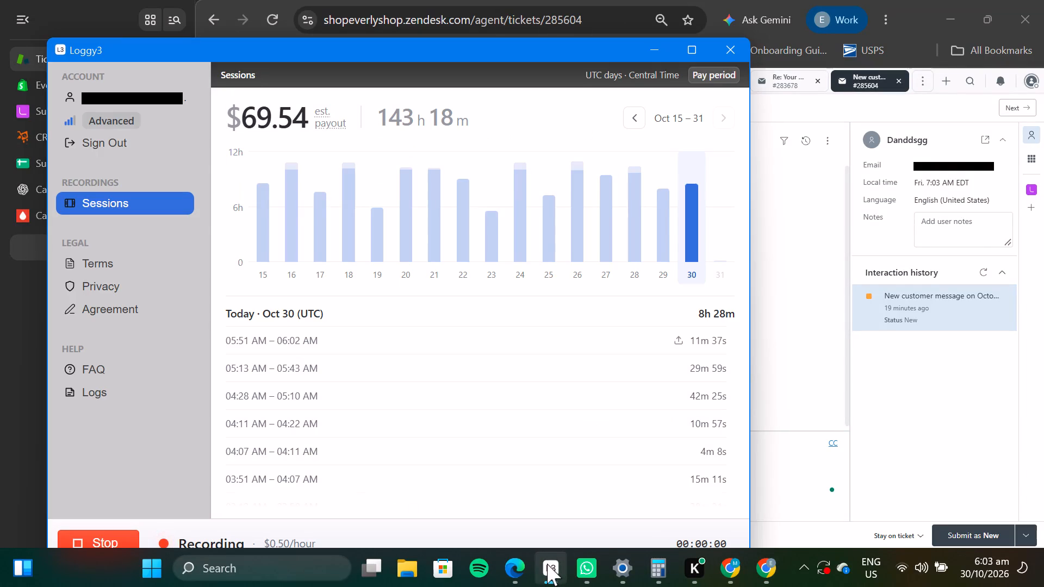
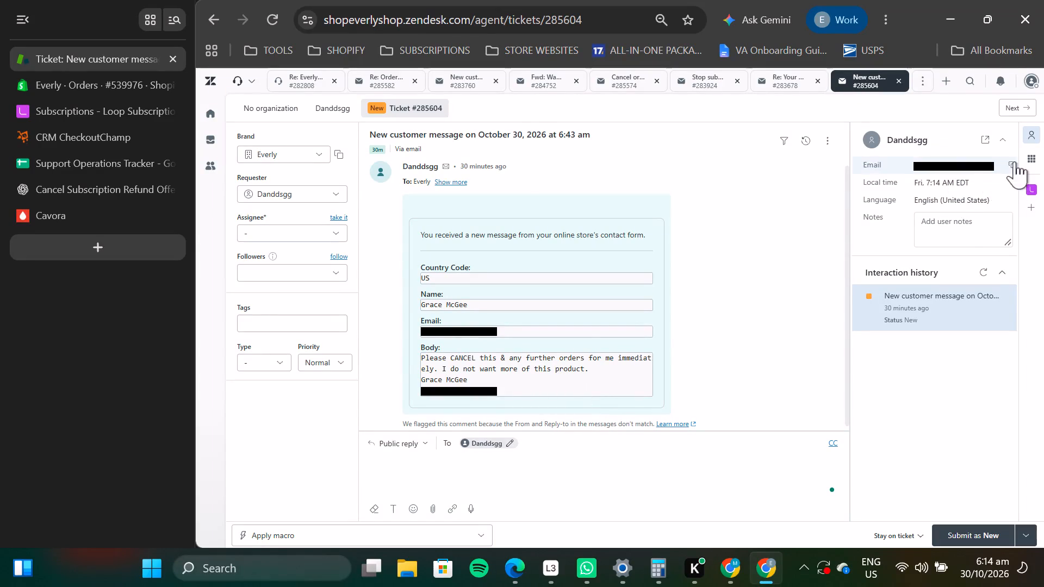
drag(1013, 163, 1006, 163)
click(94, 84)
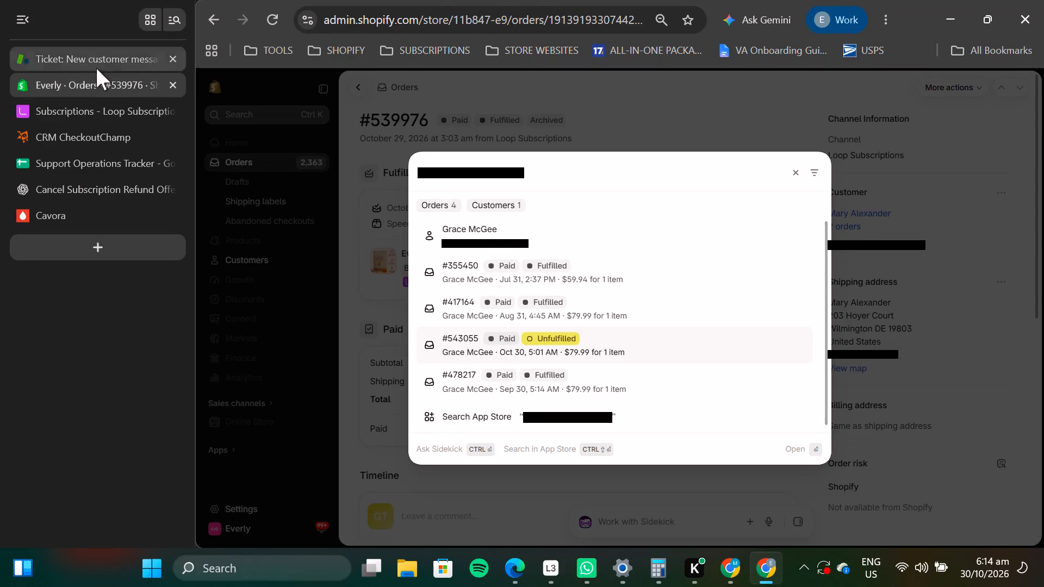
click(481, 331)
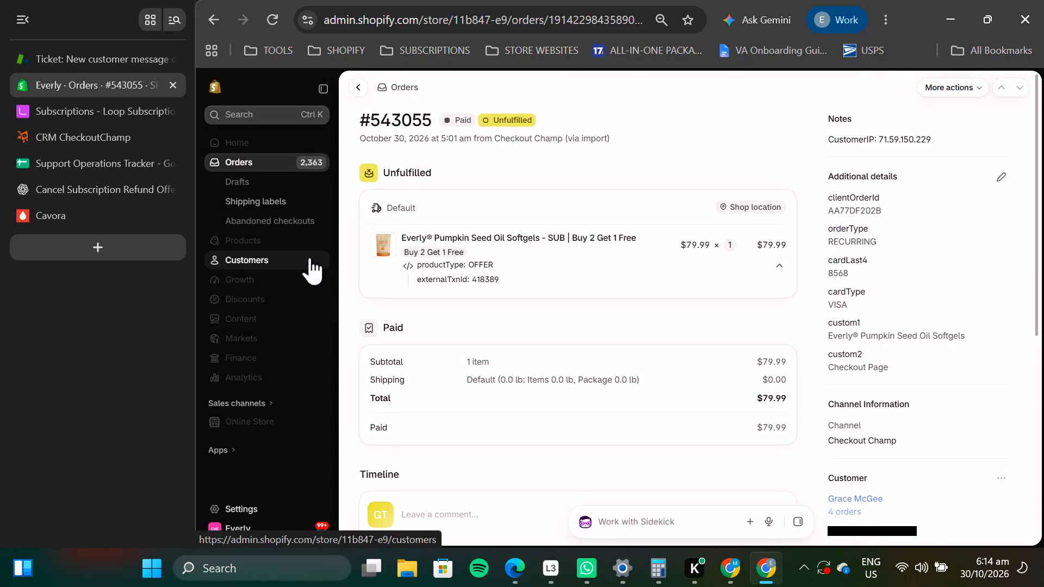
click(98, 58)
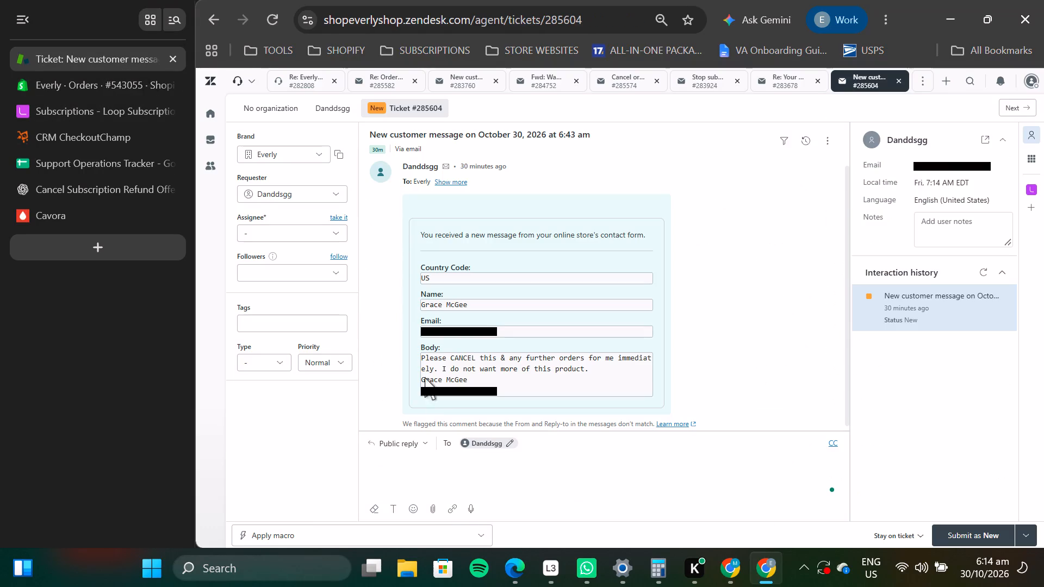
click(477, 536)
click(348, 392)
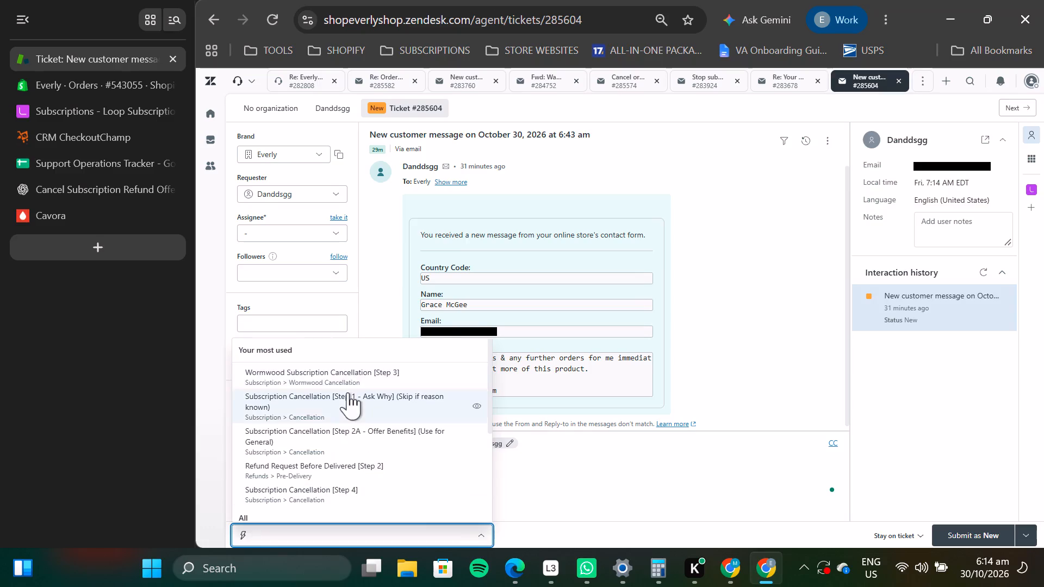
click(406, 362)
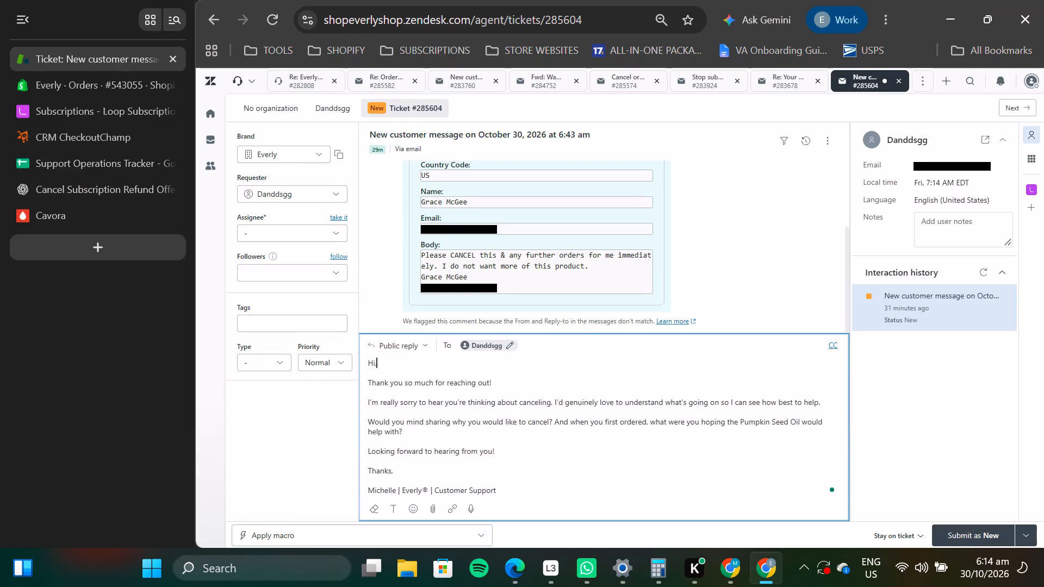
key(Left)
key(space)
text(Grace)
Assign ticket #285604 to yourself and submit it as solved.
click(342, 217)
click(1036, 532)
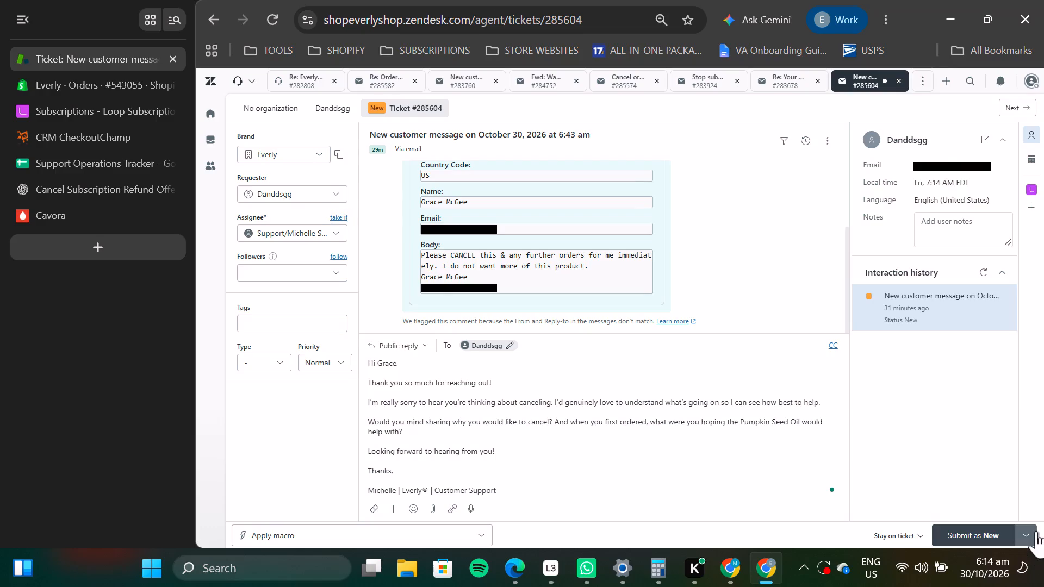
click(1004, 510)
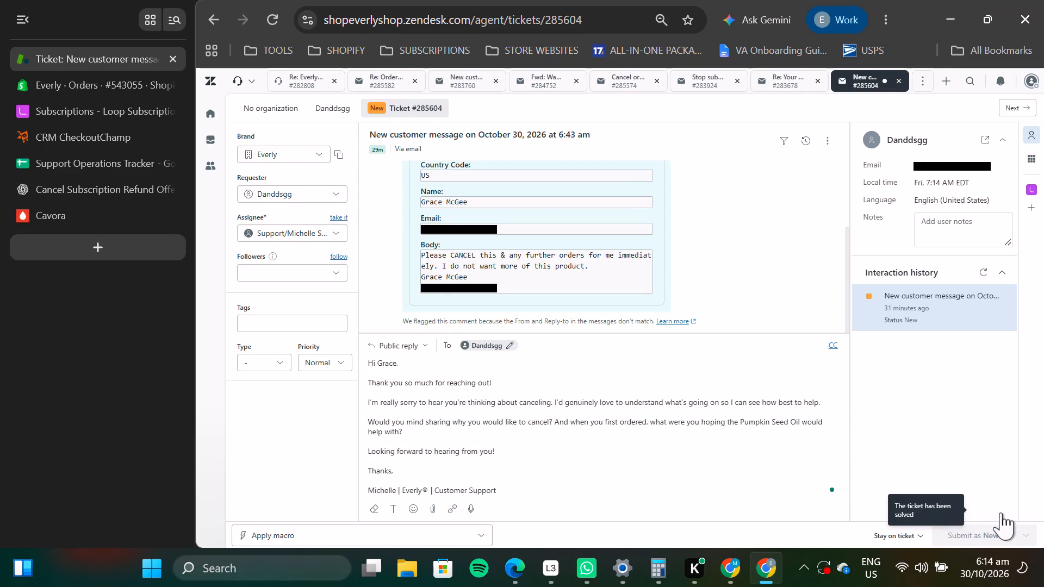
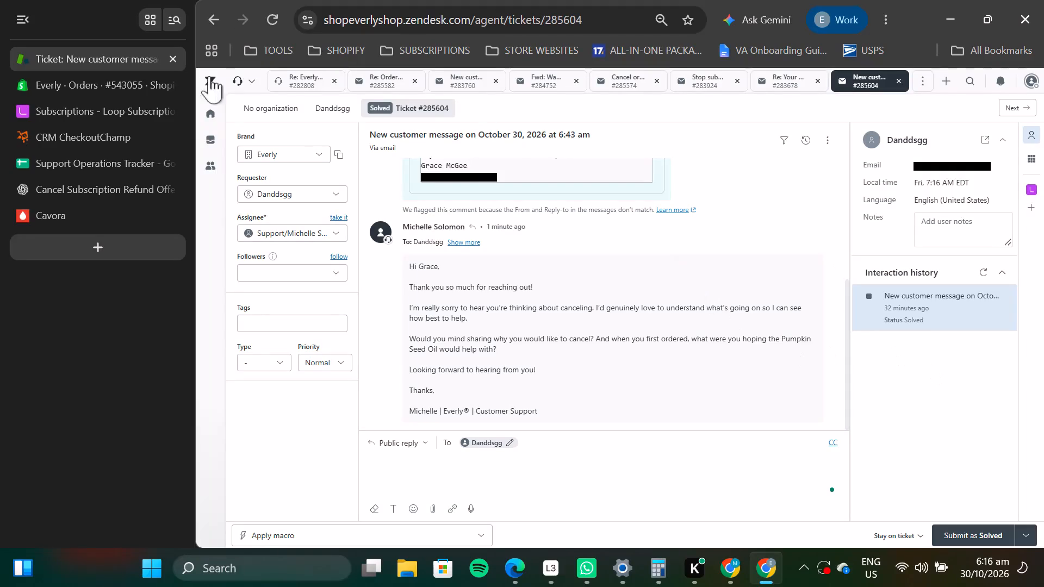
Leave solved ticket #285604 and return to the Zendesk ticket views.
click(209, 135)
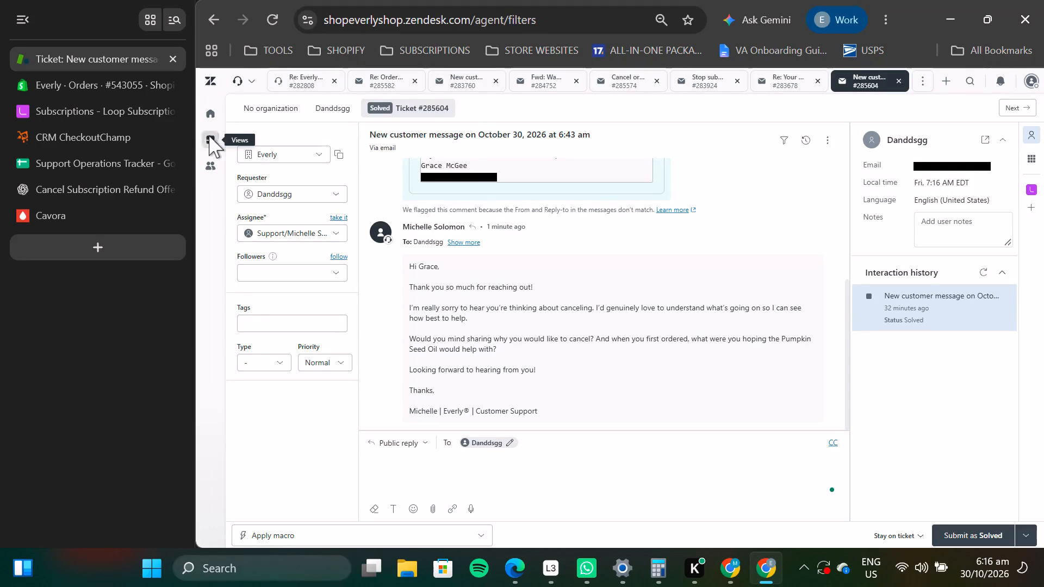
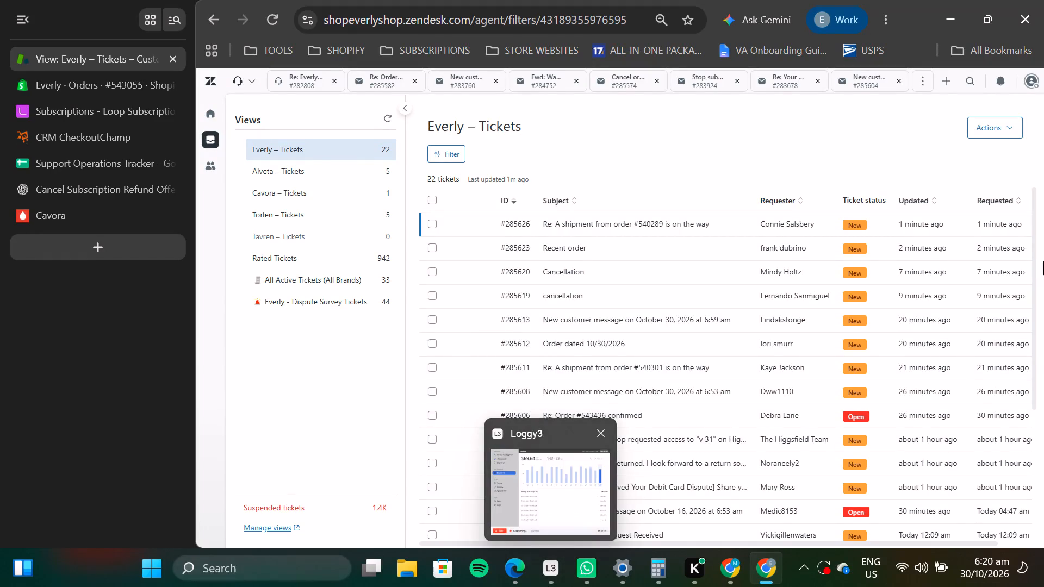
scroll(638, 332, up, 2)
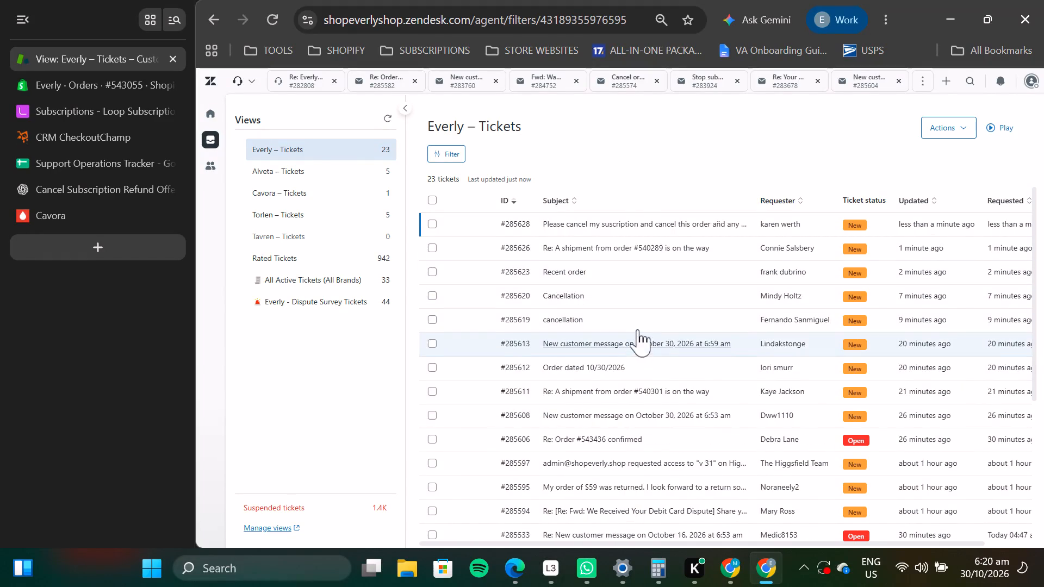
click(574, 296)
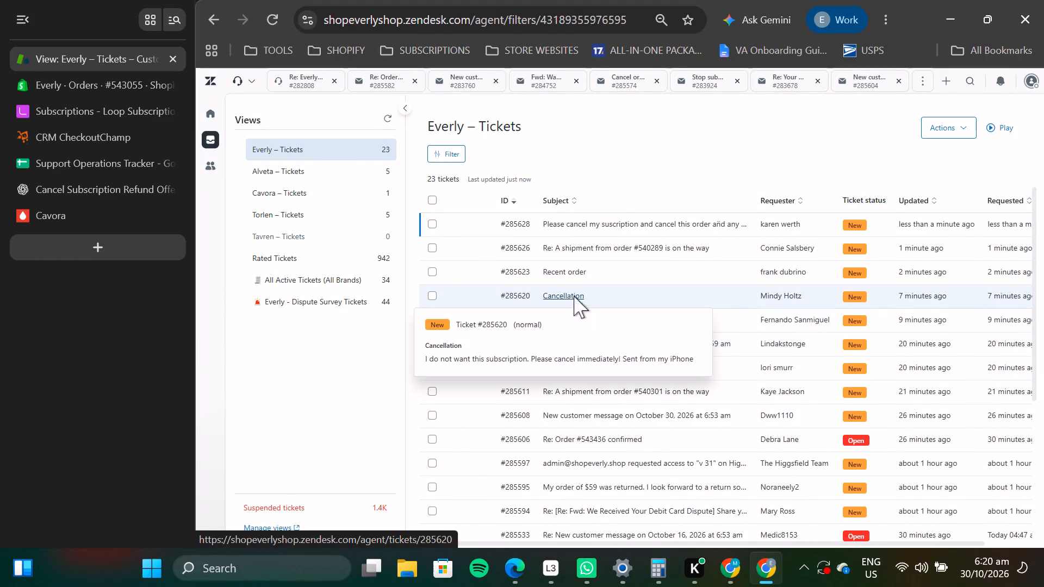
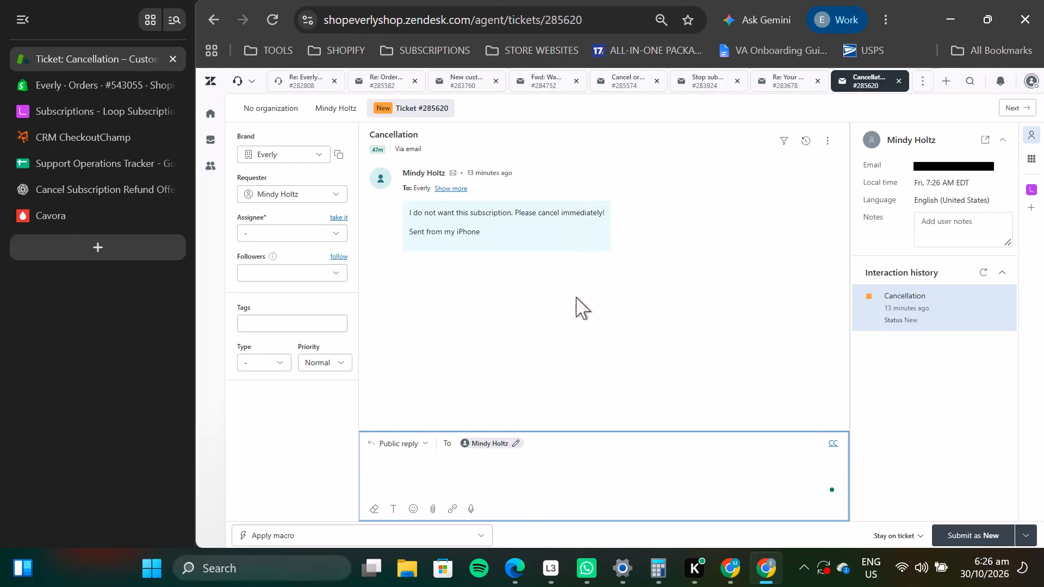
Draft the reply with the Subscription Cancellation [Step 1 - Ask Why] macro and add the customer's first name to the greeting.
click(480, 535)
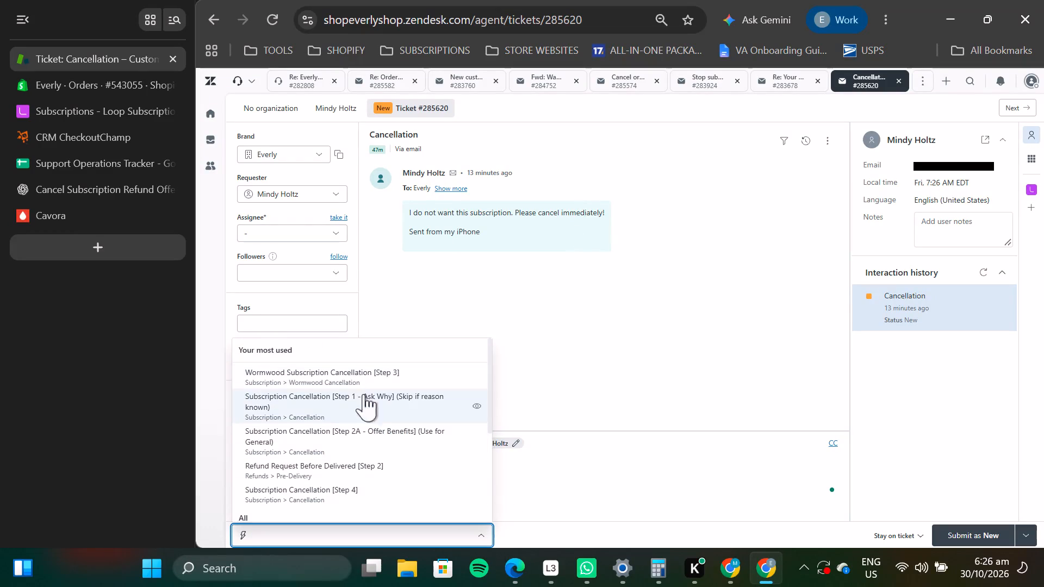
click(333, 403)
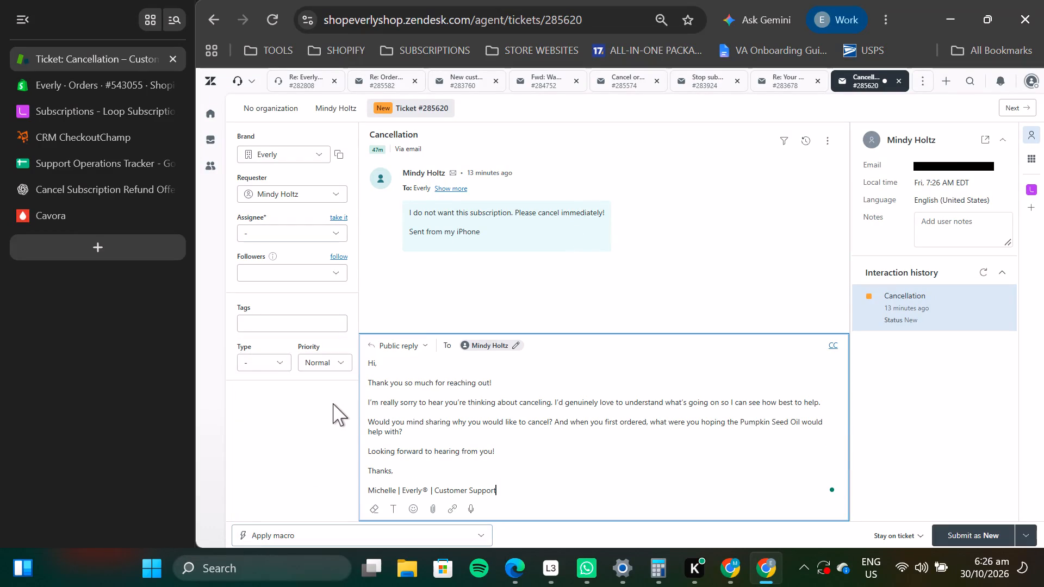
click(394, 367)
key(Left)
key(space)
text(Mindy)
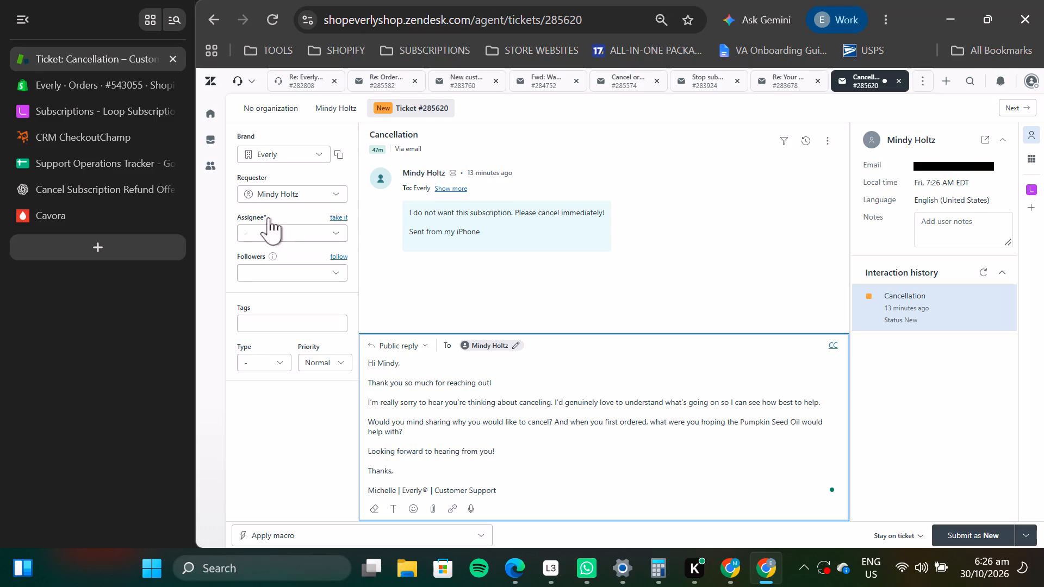
Assign ticket #285620 to yourself and submit it as Solved.
double_click(340, 215)
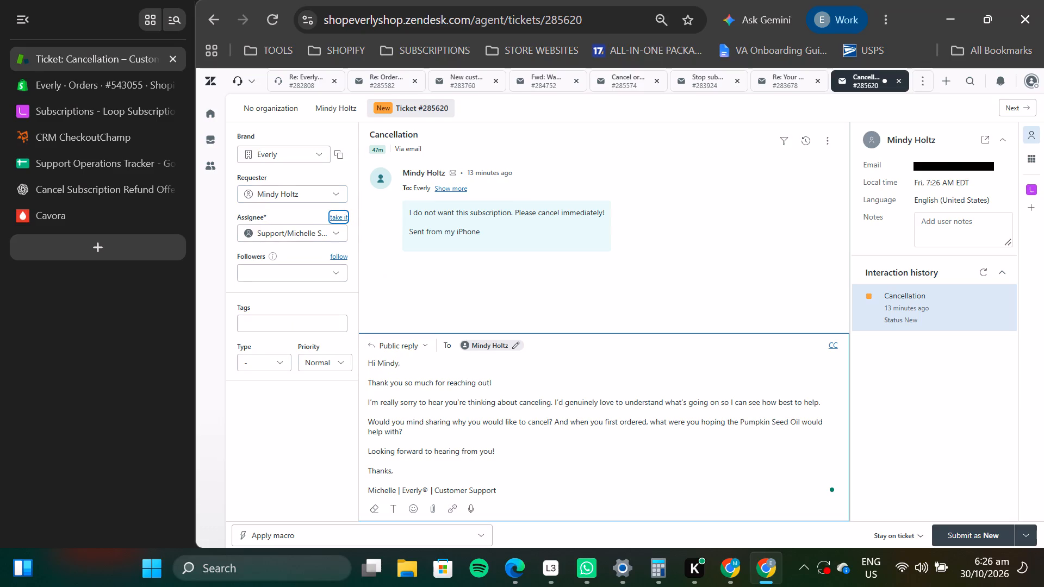
scroll(520, 456, down, 3)
click(1033, 534)
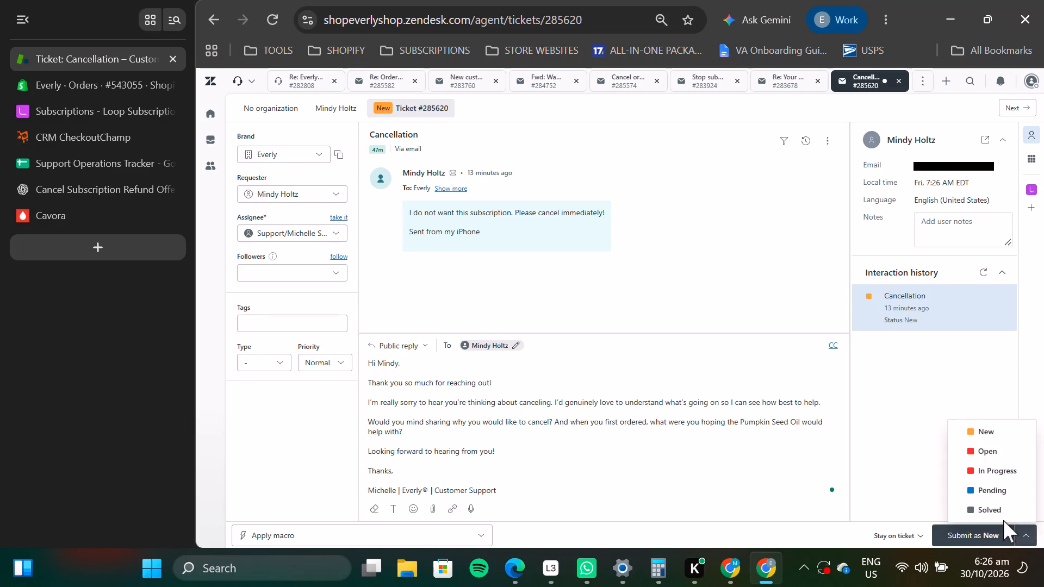
click(996, 514)
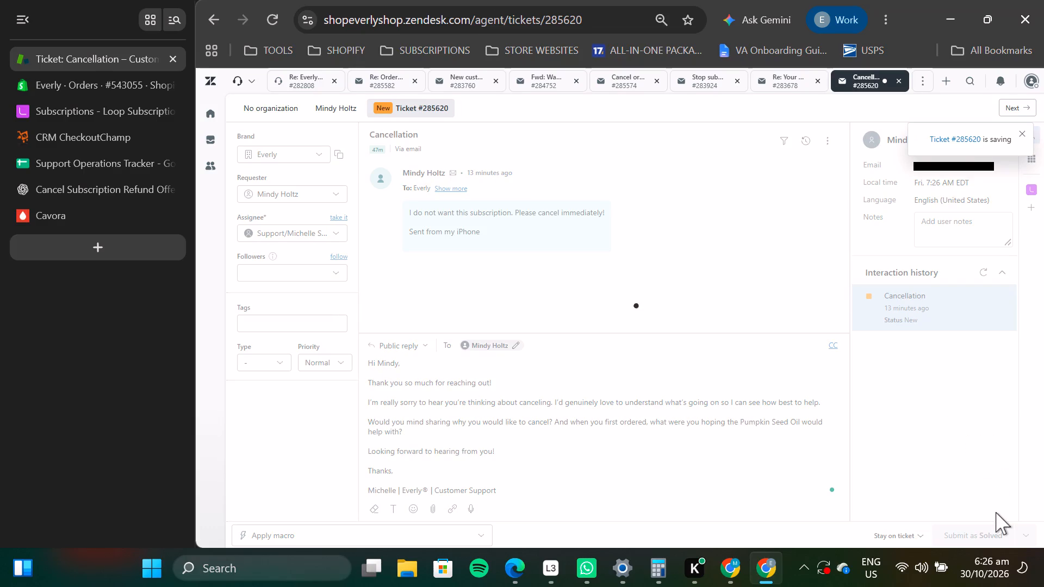
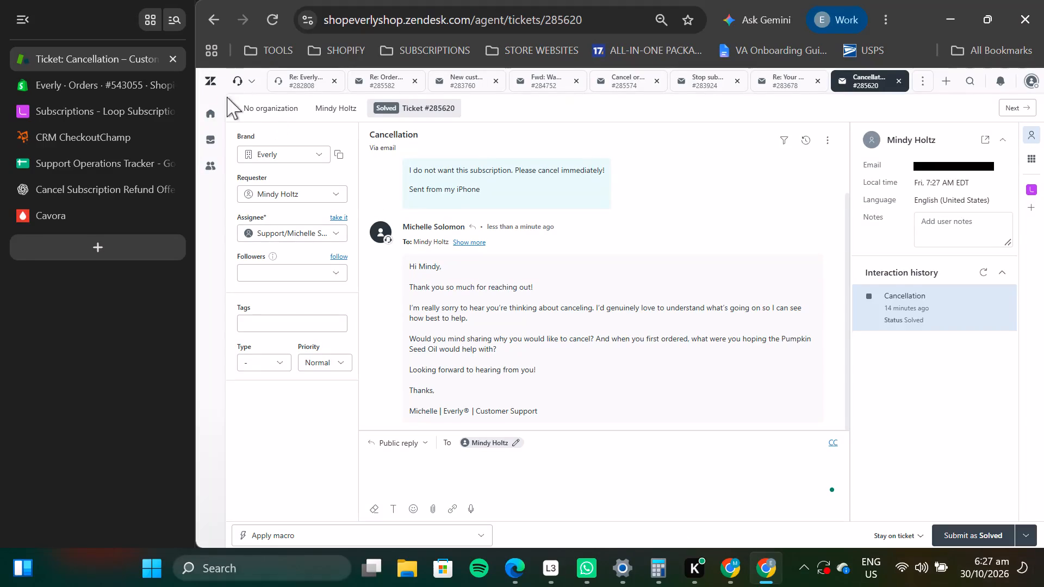
Return to the Everly – Tickets view and open the new Cancellation ticket #285629.
click(207, 149)
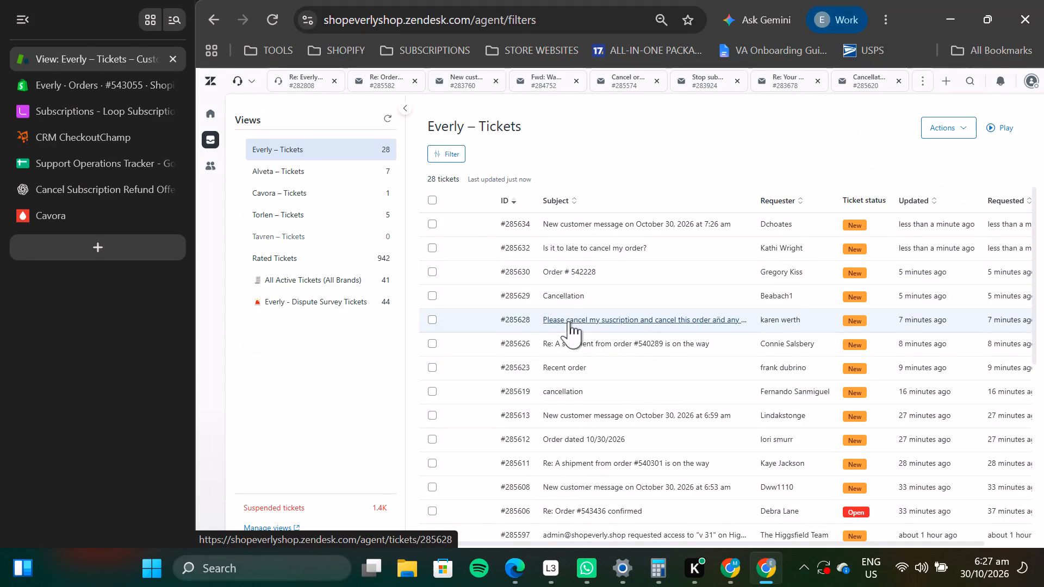
click(567, 295)
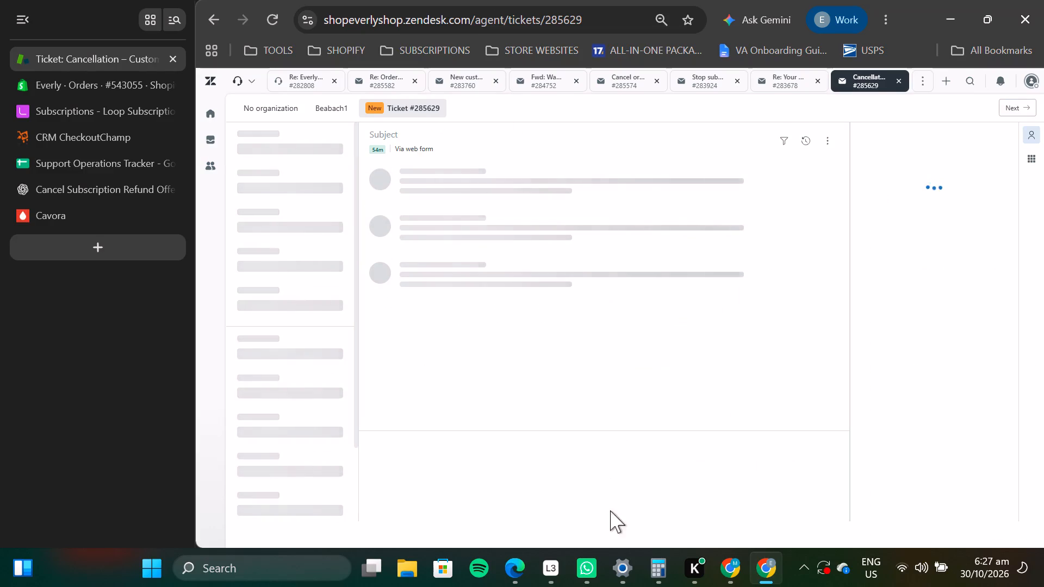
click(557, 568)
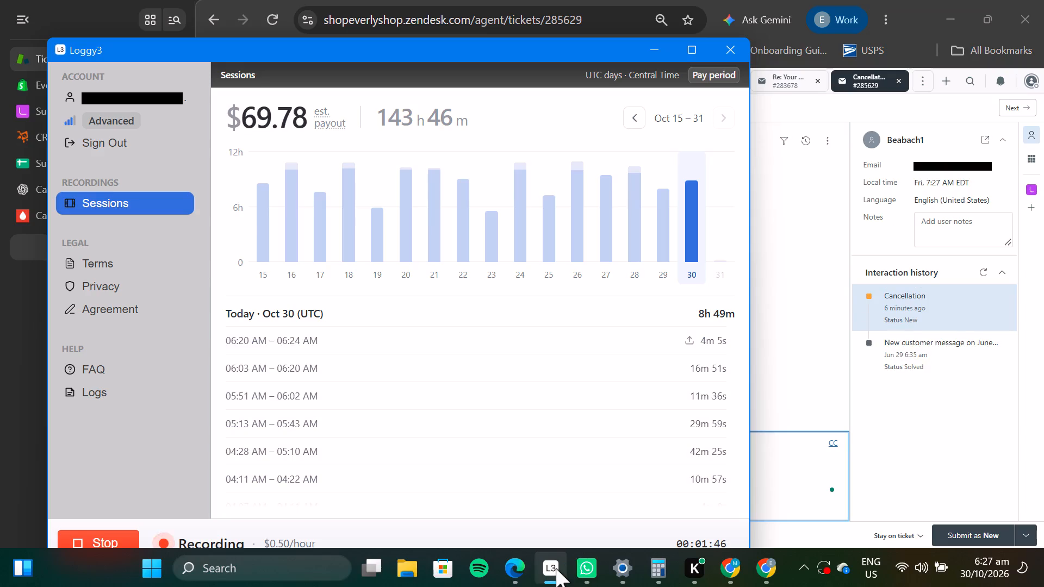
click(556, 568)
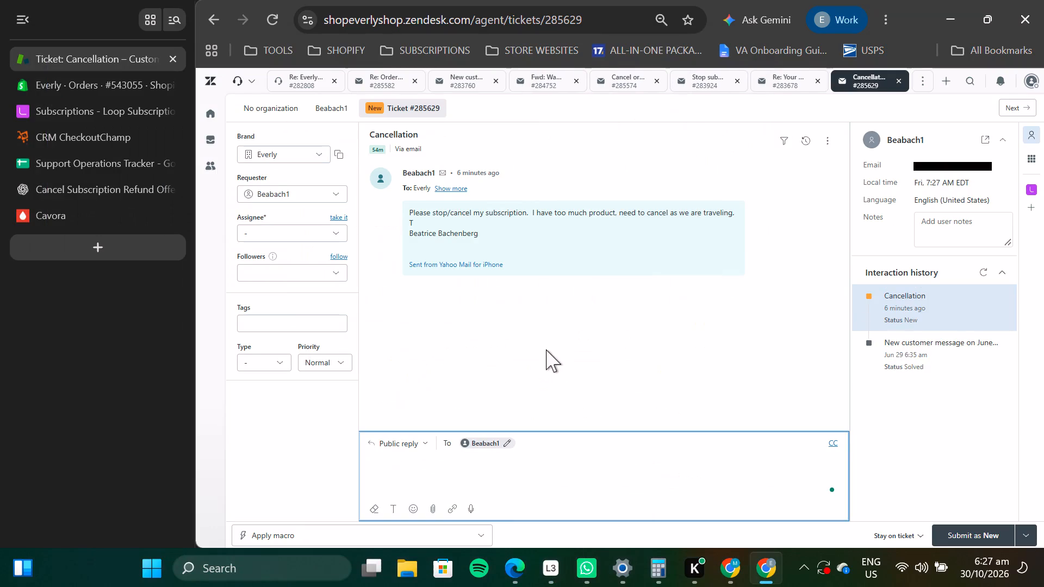